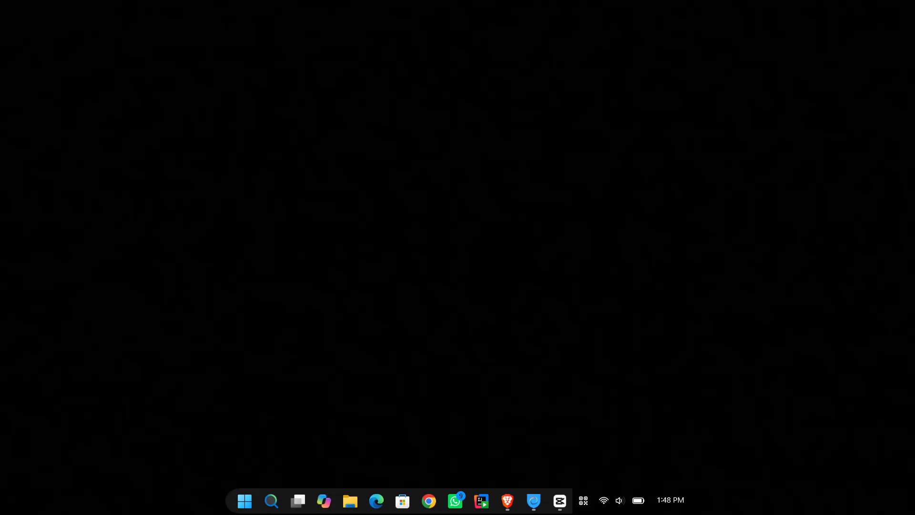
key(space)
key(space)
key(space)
Switch to the CapCut window with the open project 1105.
click(556, 504)
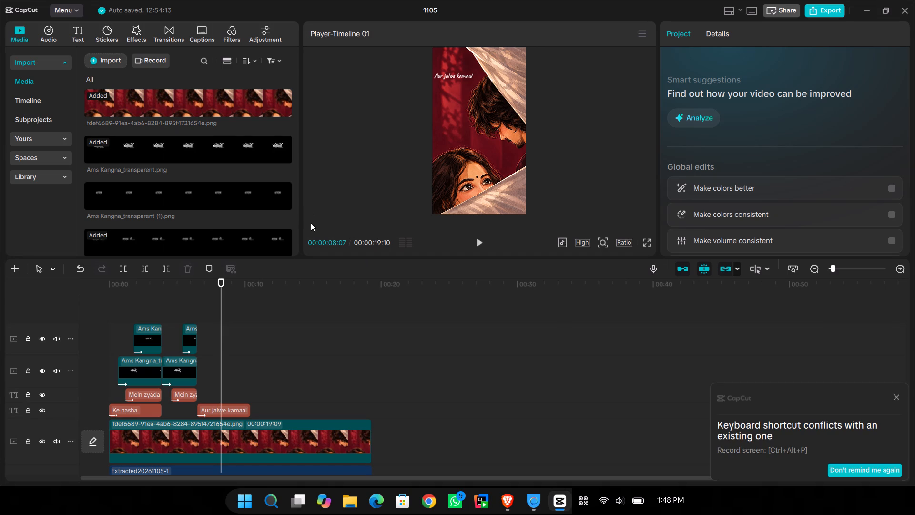
click(582, 505)
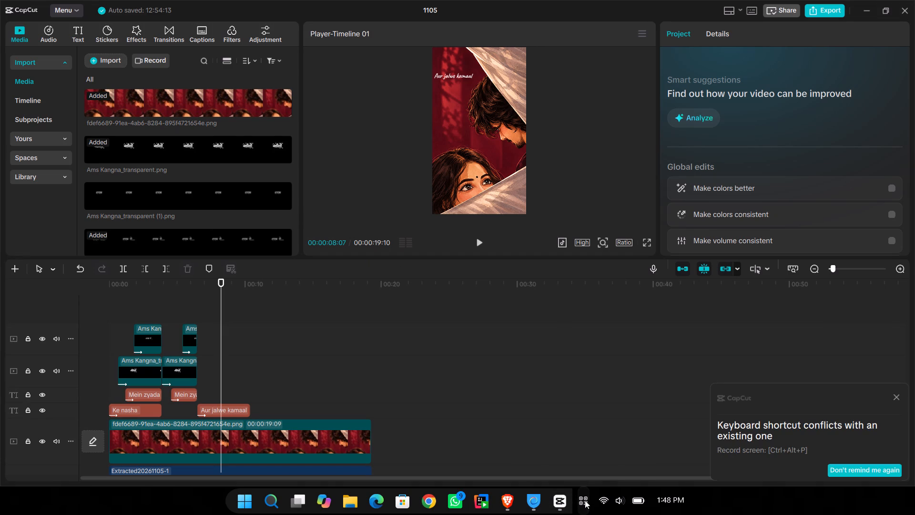
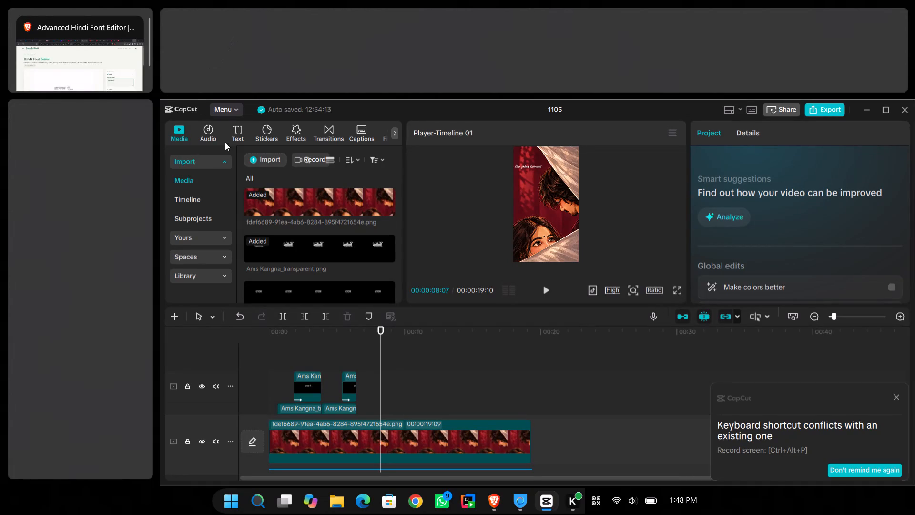
Maximize the CapCut window and dismiss the keyboard shortcut conflict notification.
click(197, 36)
click(882, 110)
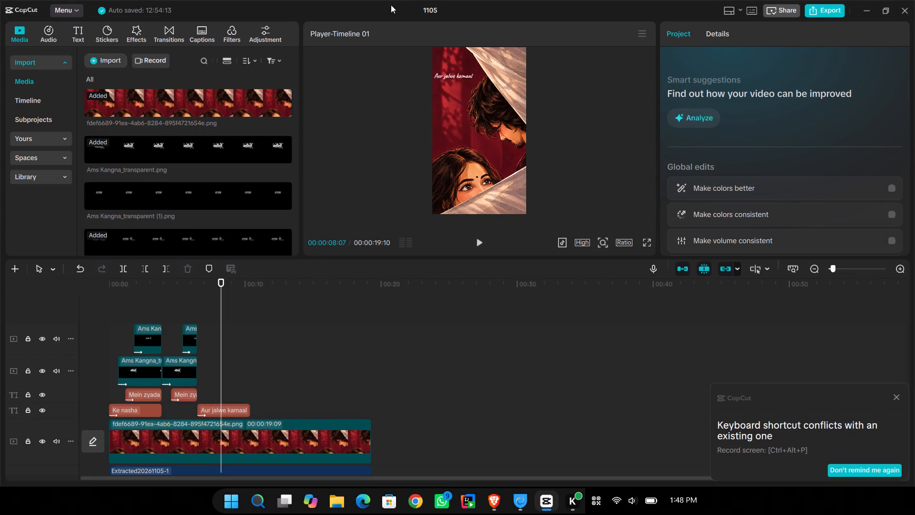
click(893, 7)
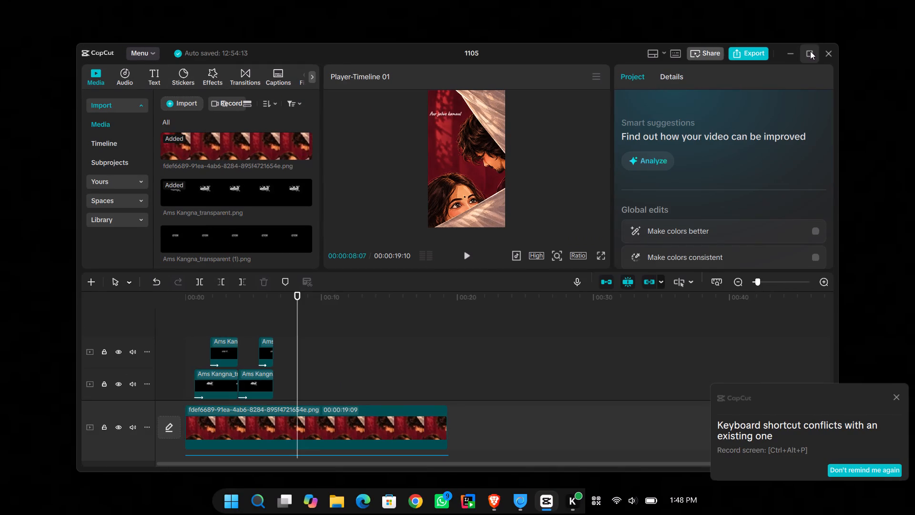
click(810, 51)
click(898, 397)
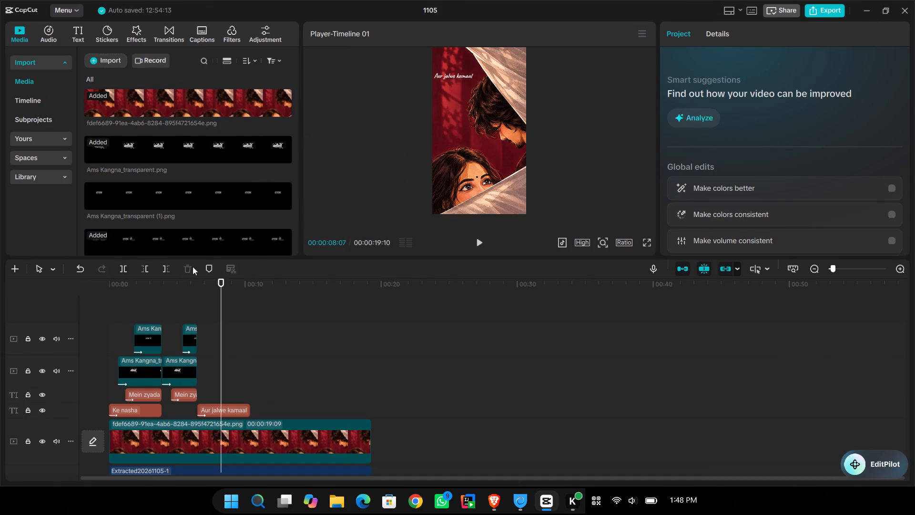
Play the timeline briefly around the 8-second mark to check the "Aur jalwe kamaal" lyric.
click(186, 315)
key(space)
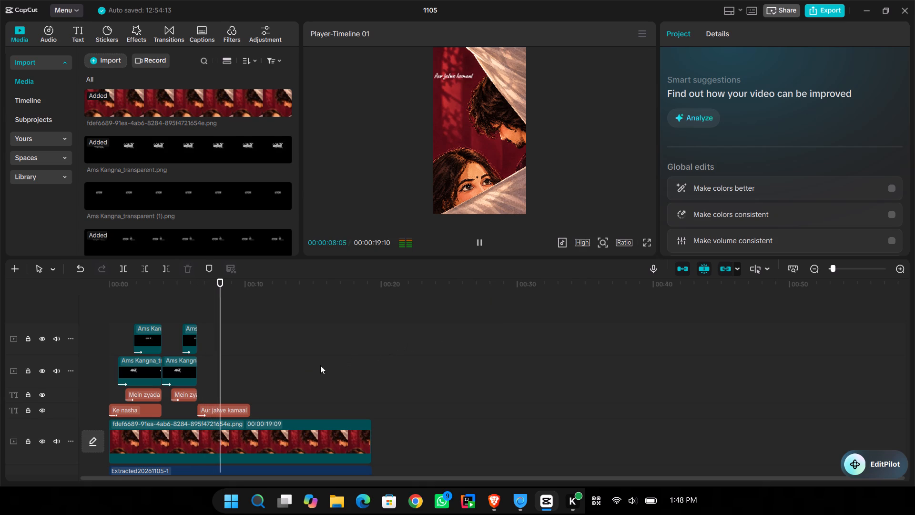
key(space)
click(221, 364)
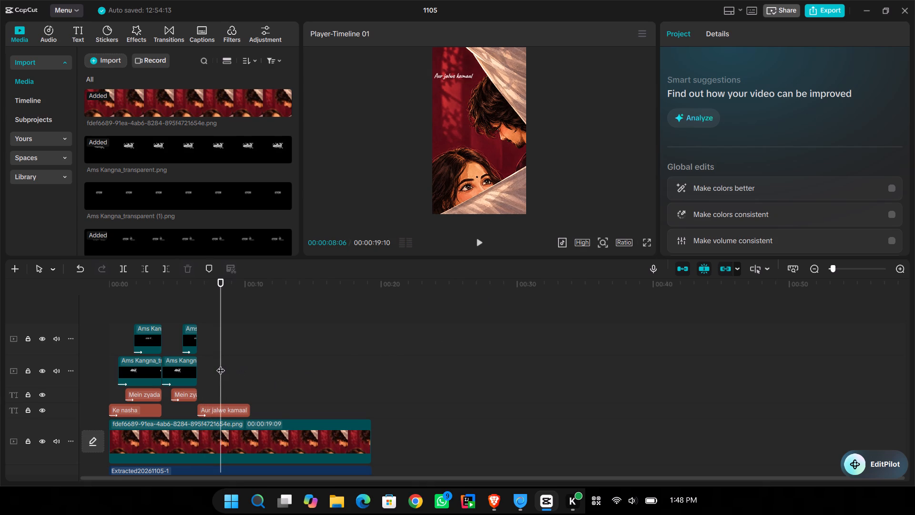
Switch to the Hindi Font Editor in Brave and view the most recently downloaded text image.
click(491, 494)
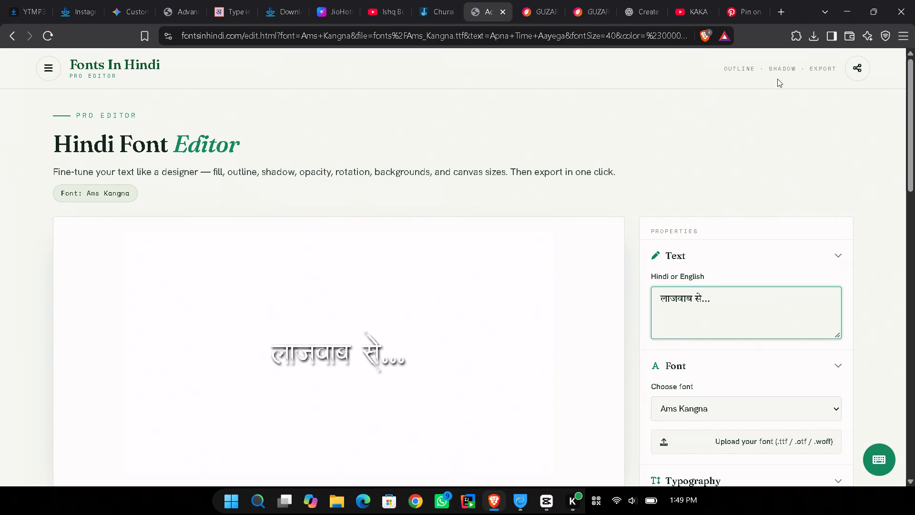
click(810, 33)
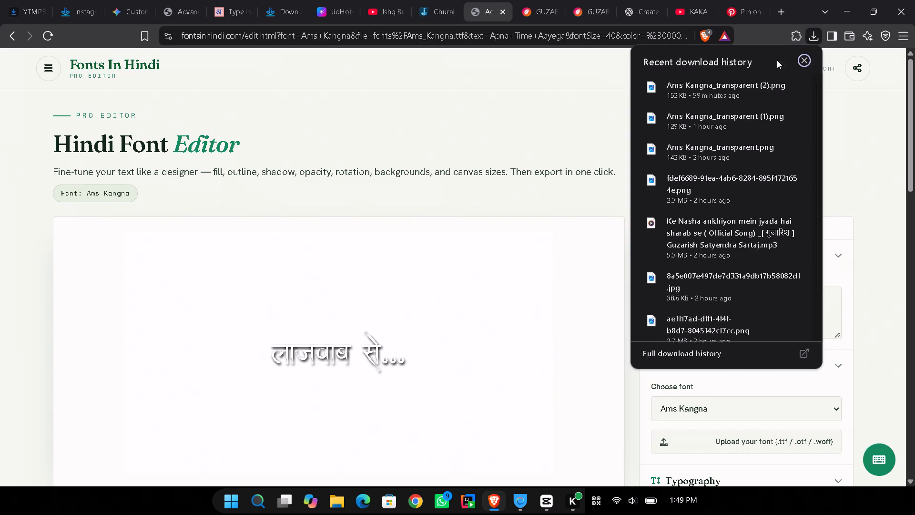
click(737, 78)
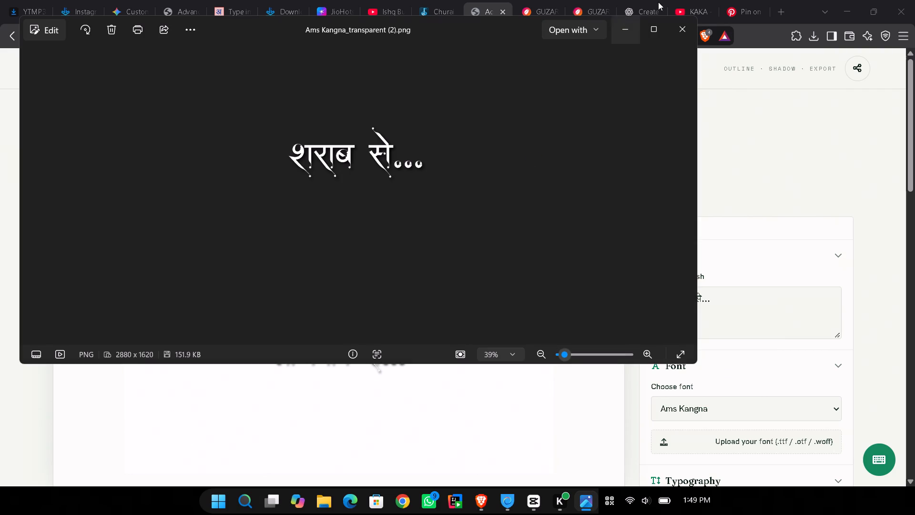
click(683, 23)
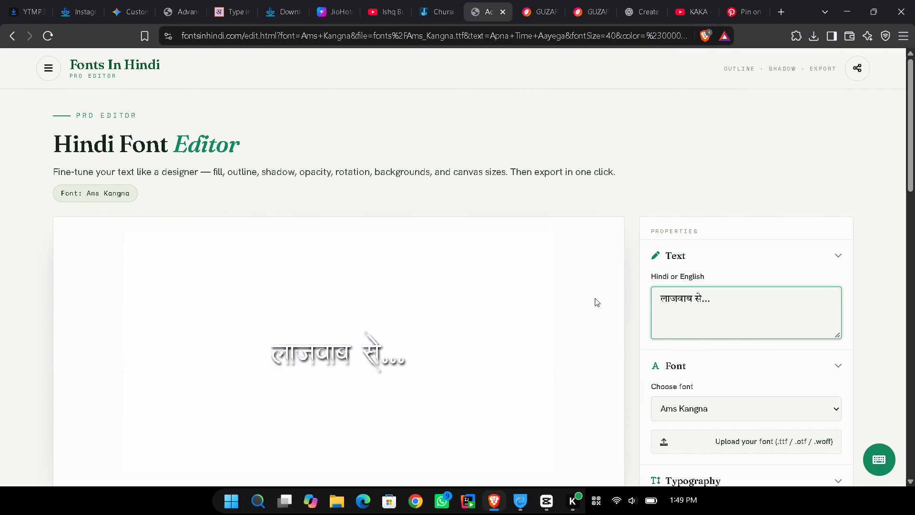
Export the "लाजवाब से..." text as a transparent PNG and save it in the Downloads folder.
scroll(511, 257, down, 5)
scroll(409, 285, down, 4)
click(156, 395)
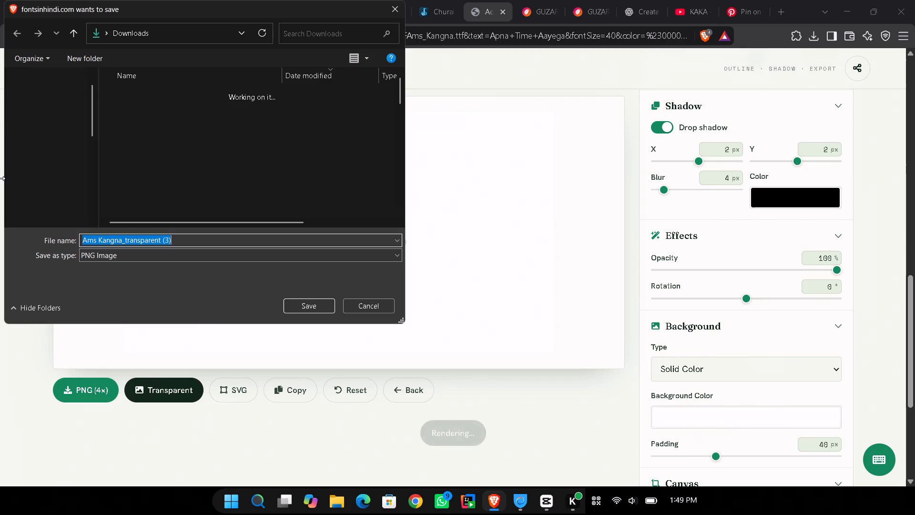
click(30, 126)
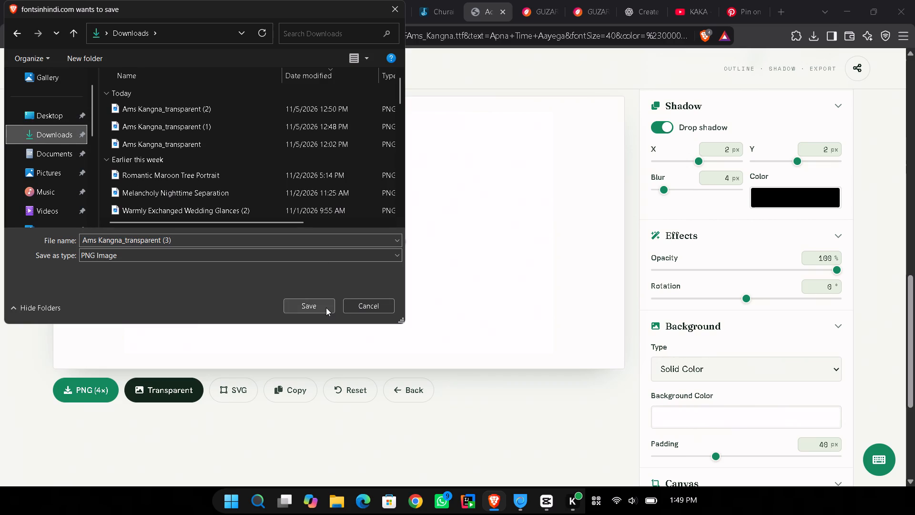
click(326, 308)
Switch to CapCut and replay the section around 8 seconds to find where the next lyric word should start.
click(550, 501)
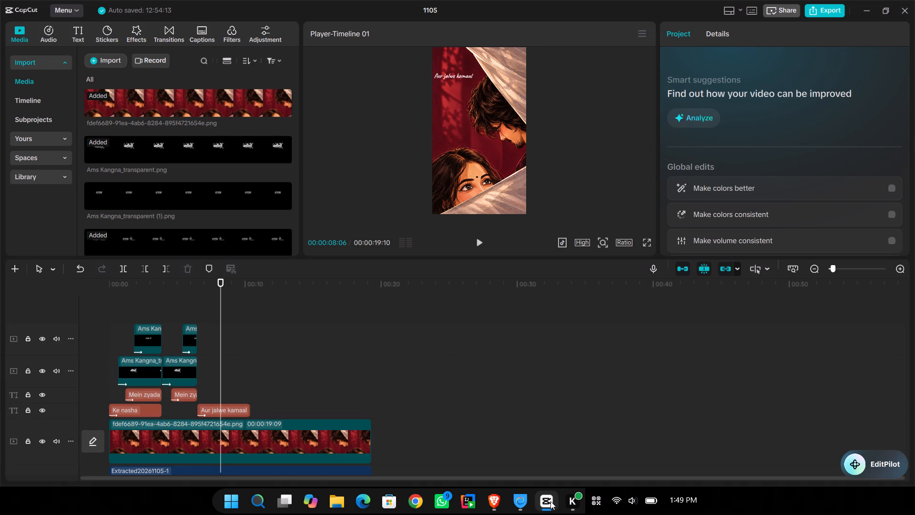
double_click(206, 347)
drag(204, 347, 195, 351)
key(space)
key(space)
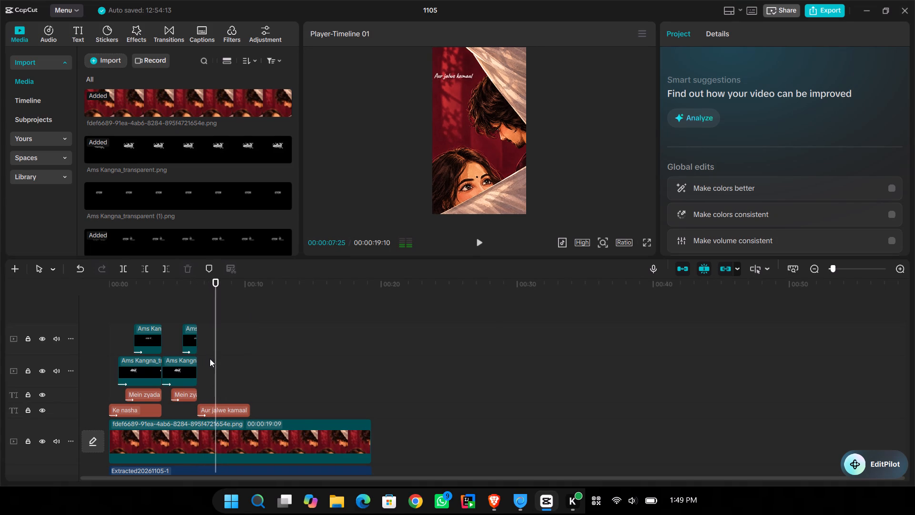
key(space)
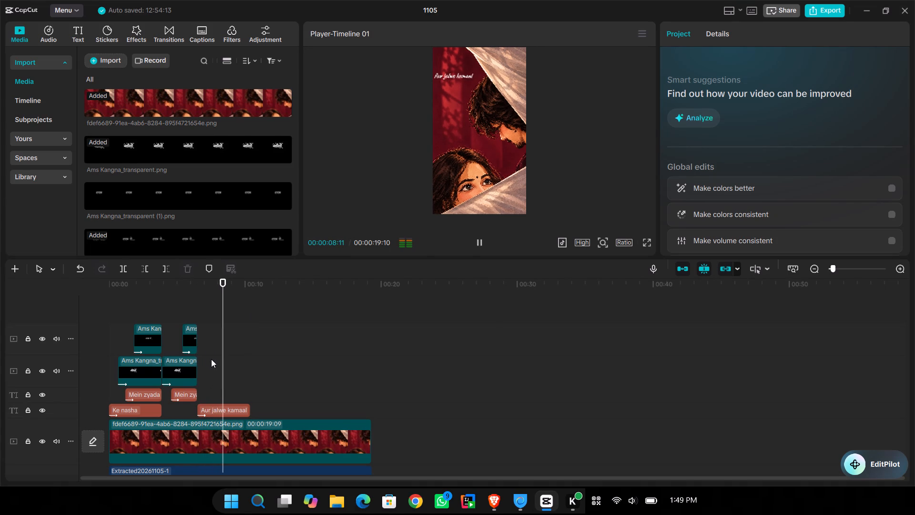
key(space)
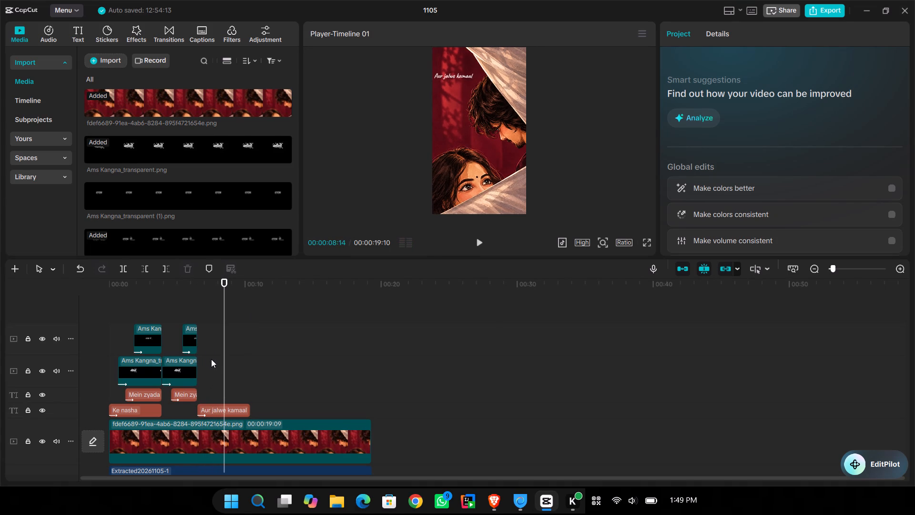
click(220, 360)
key(space)
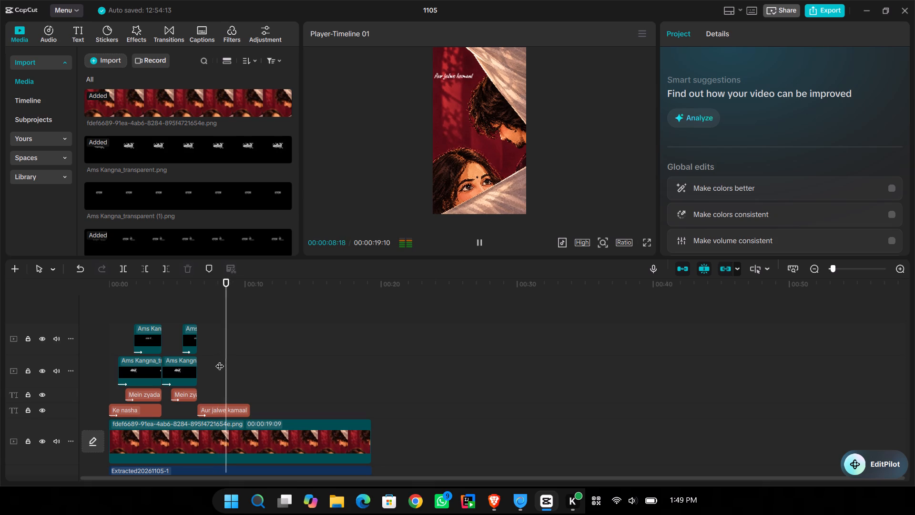
click(220, 360)
key(space)
click(219, 360)
key(space)
click(218, 360)
key(space)
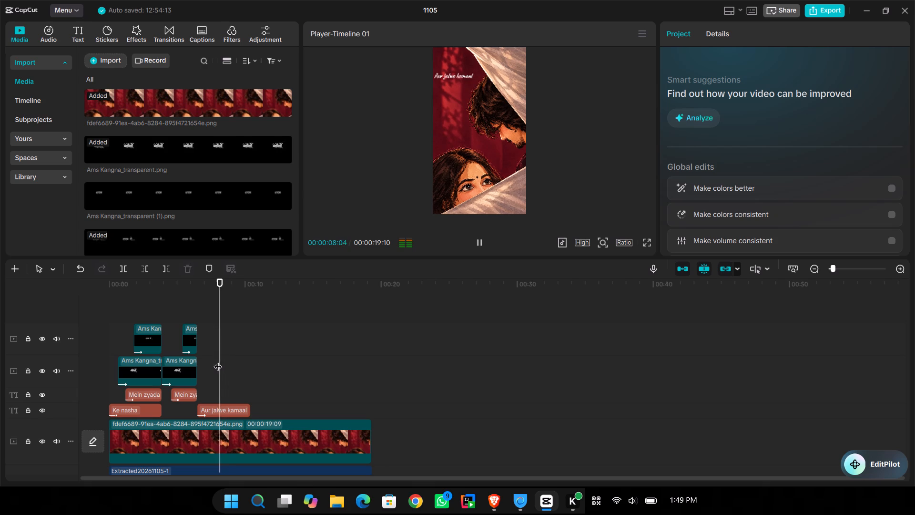
click(218, 360)
key(space)
key(space)
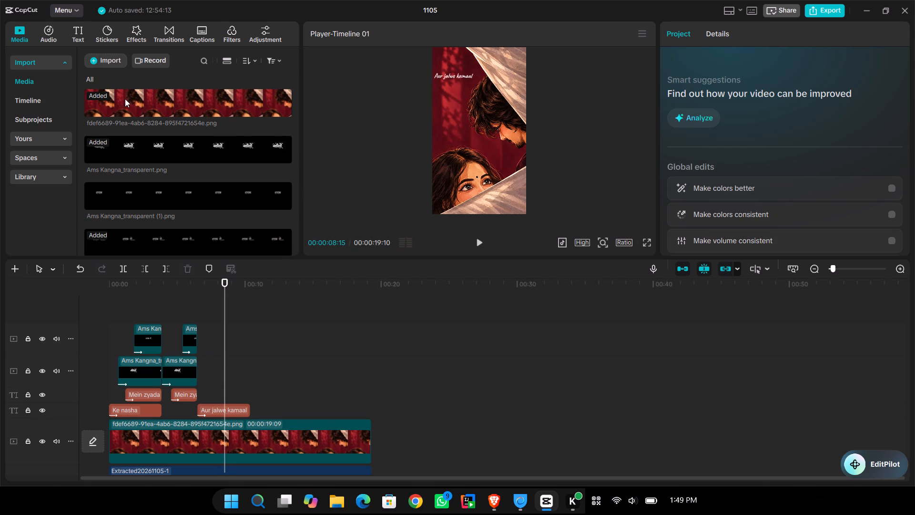
Import the Ams Kangna_transparent (3).png image into the project media.
click(93, 65)
click(143, 85)
double_click(135, 110)
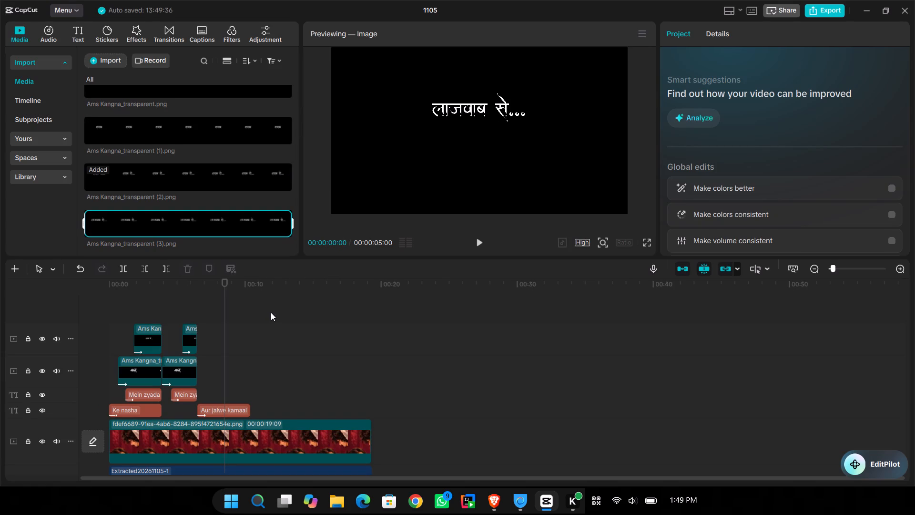
Add the "लाजवाब से..." image to the timeline and move it to the lower overlay track, starting at about 8 seconds.
click(284, 227)
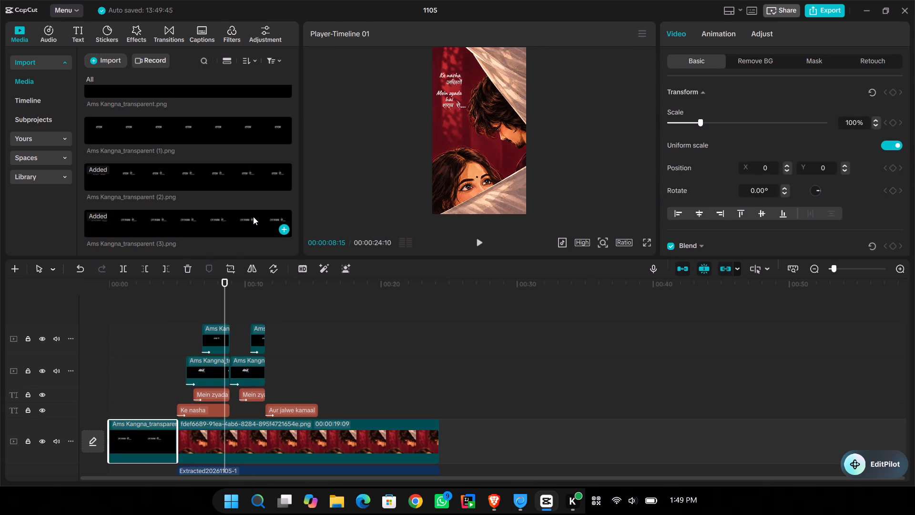
click(253, 216)
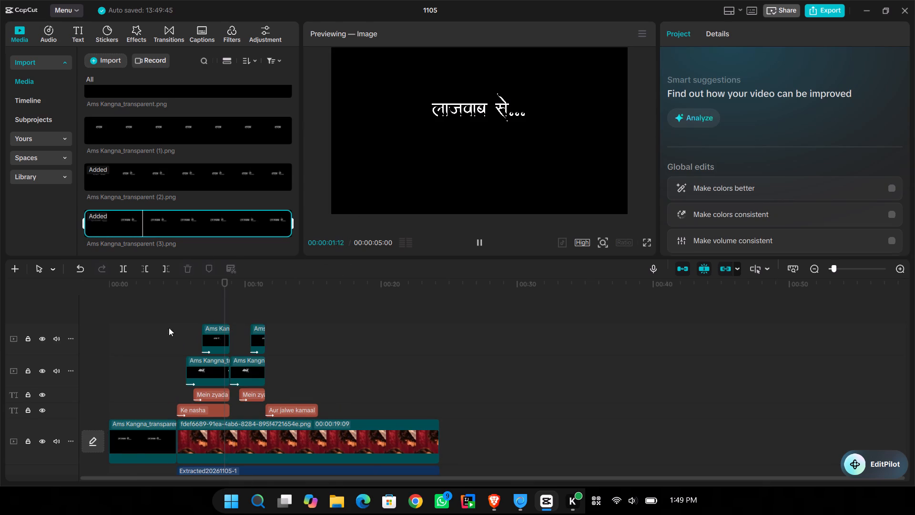
drag(127, 450, 241, 381)
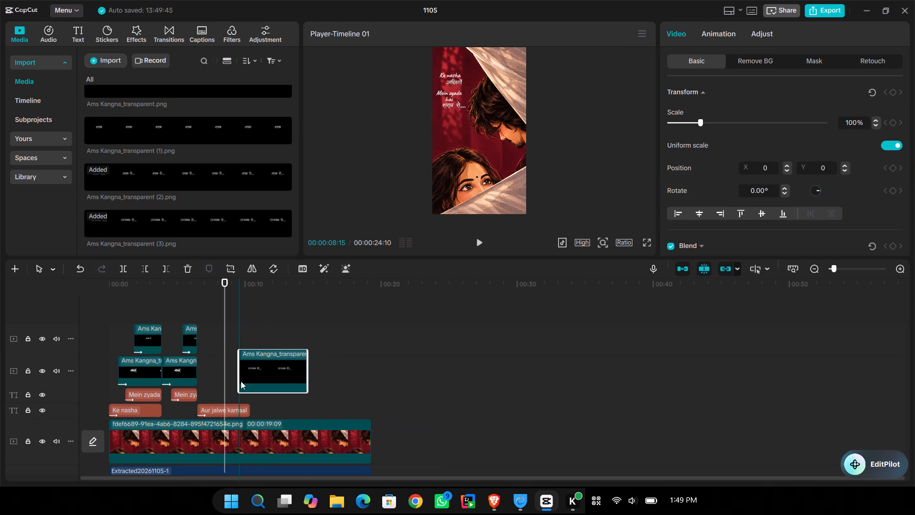
drag(241, 381, 234, 392)
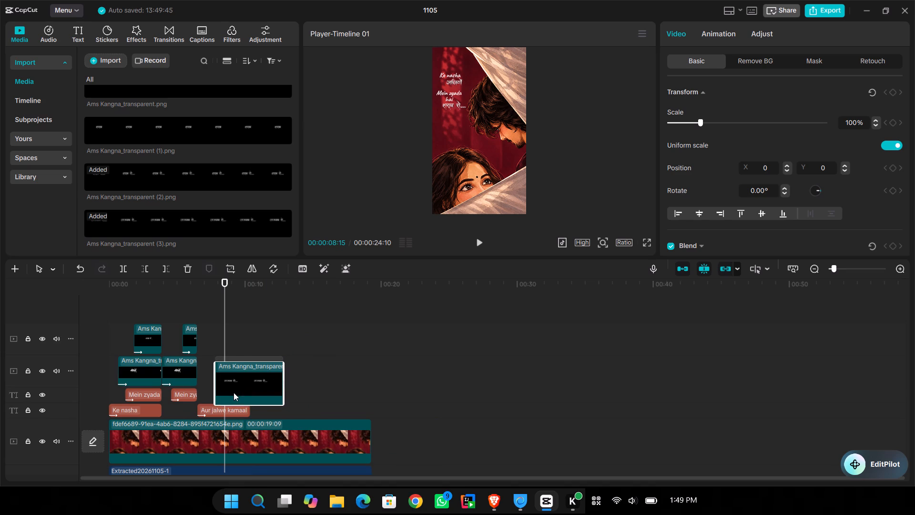
Play back the "Aur jalwe kamaal" section and shift the "लाजवाब से..." image clip to start at 00:00:08:22.
double_click(200, 348)
key(space)
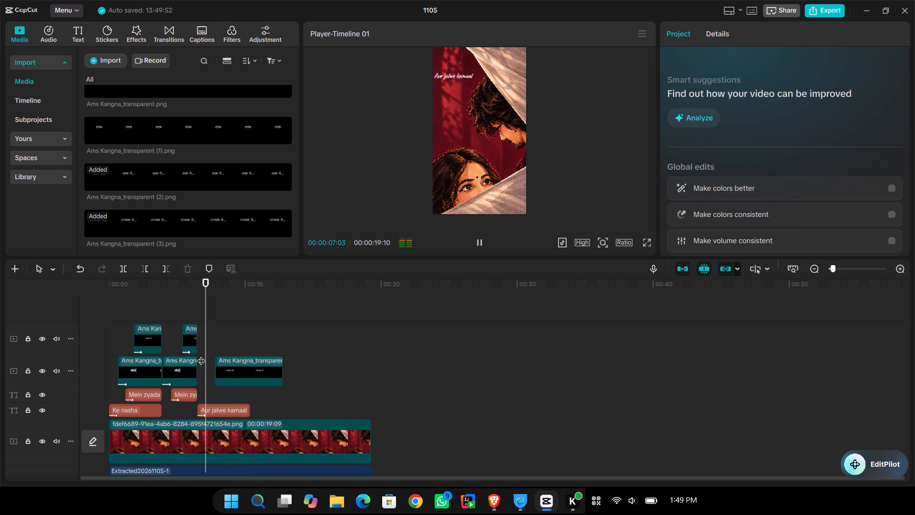
key(space)
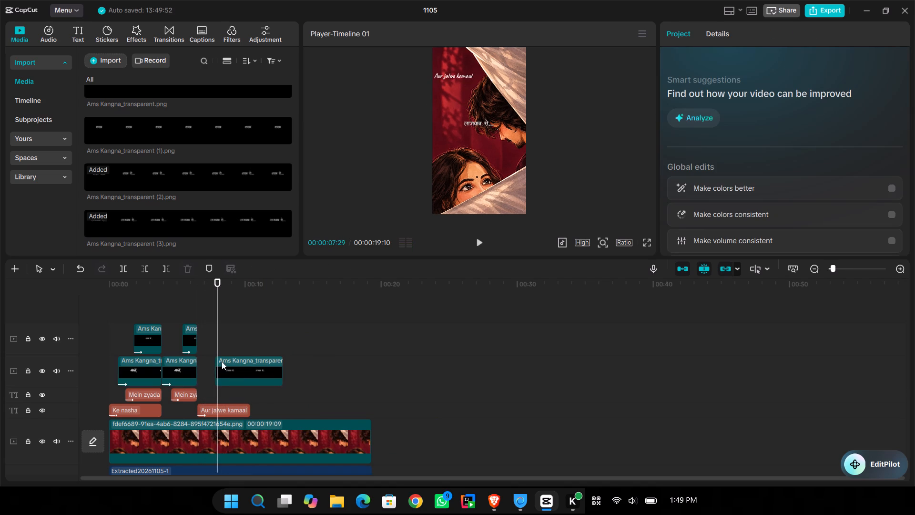
click(209, 353)
key(space)
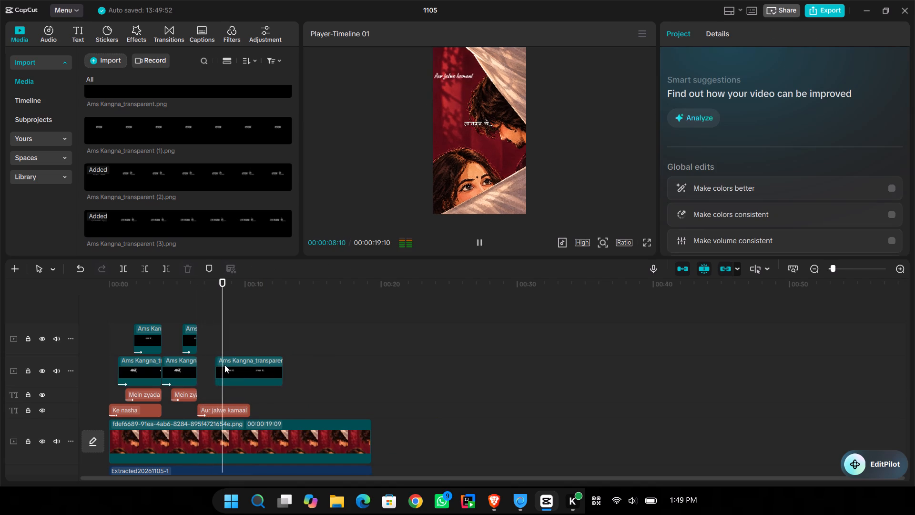
key(space)
key(space)
key(space)
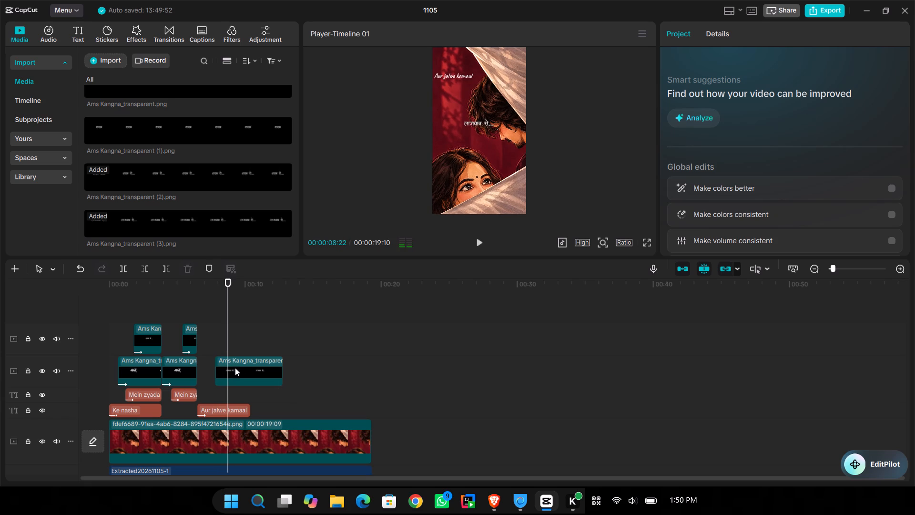
drag(239, 368, 251, 368)
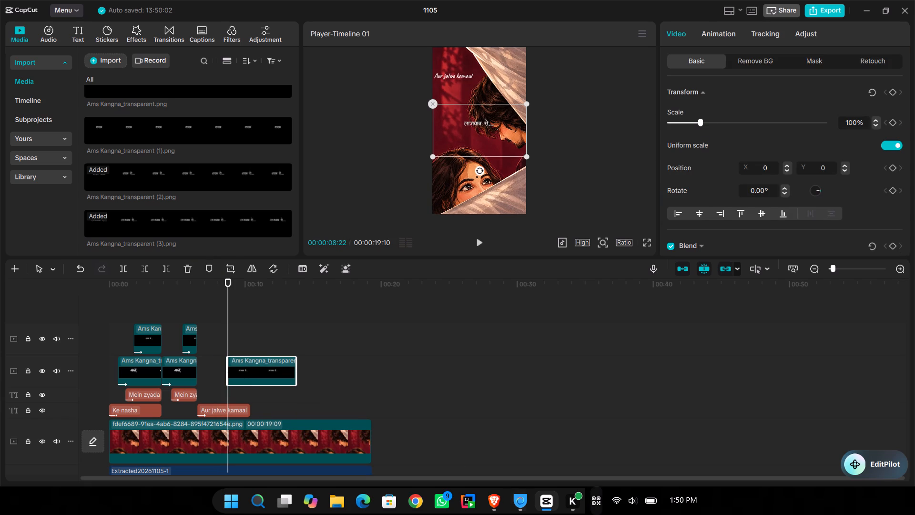
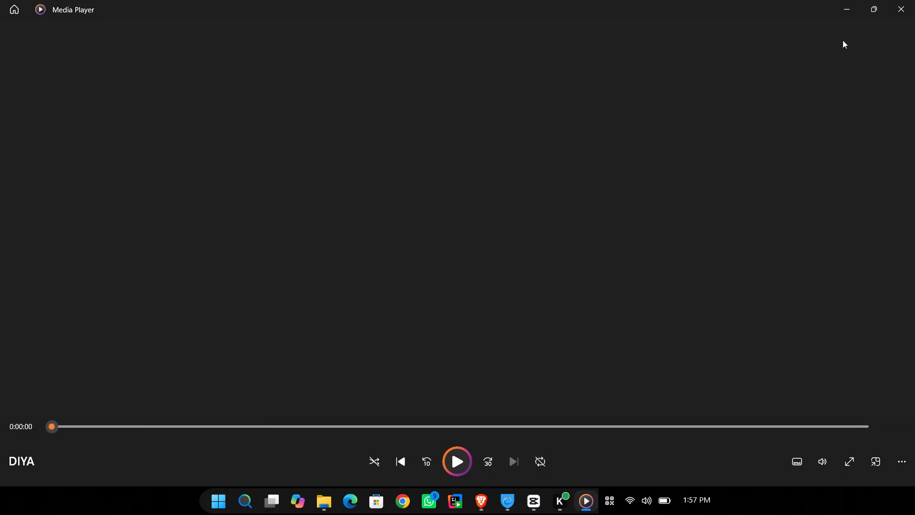
Close the DIYA video and watch the finished biker and 1102 videos from the edits folder for reference.
click(914, 0)
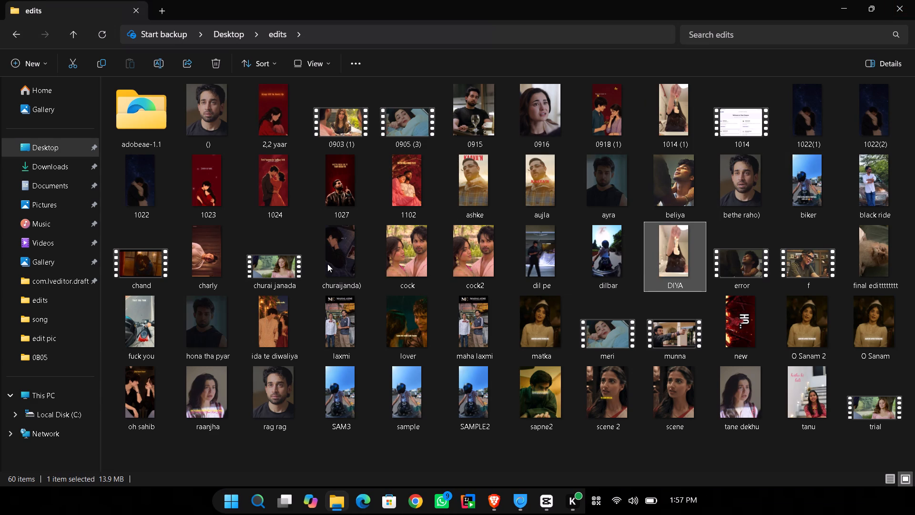
double_click(803, 190)
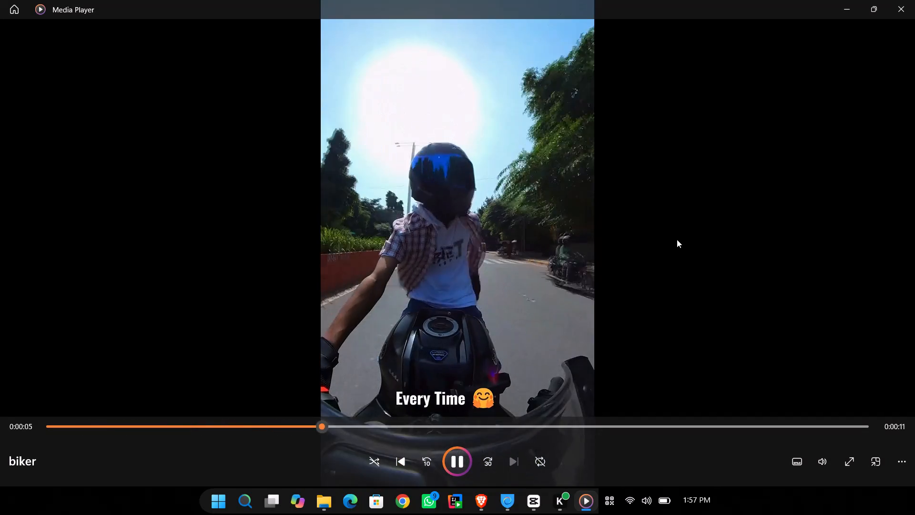
key(space)
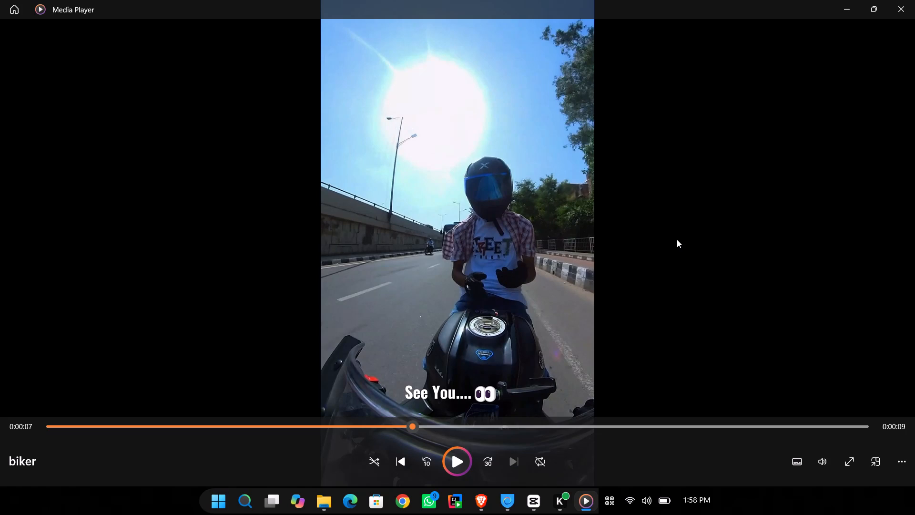
key(space)
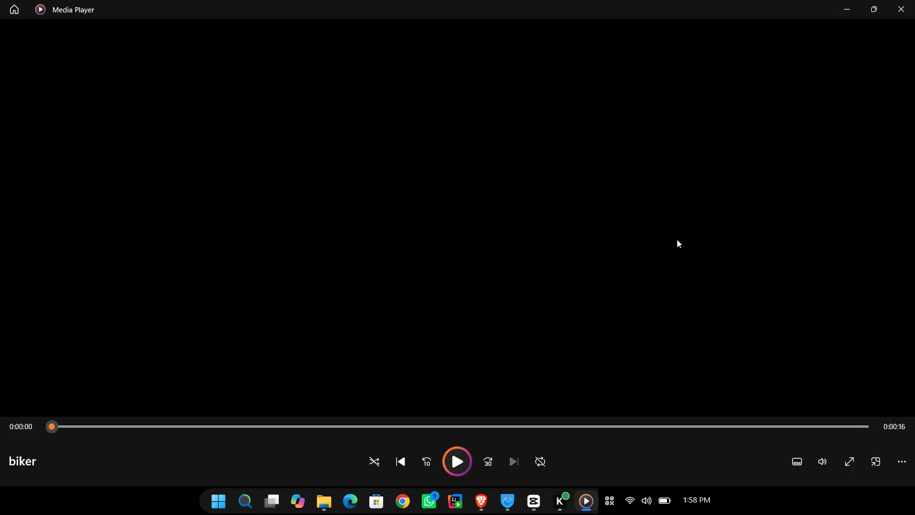
key(space)
key(space)
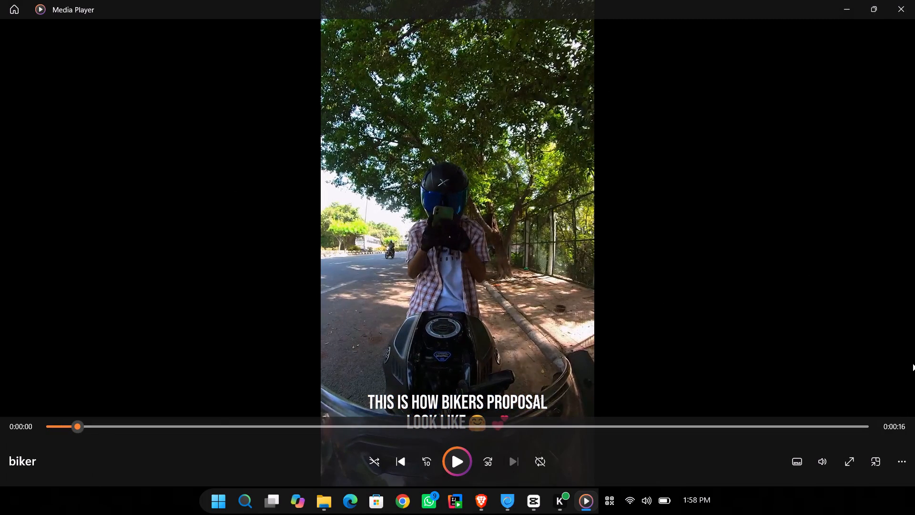
click(905, 0)
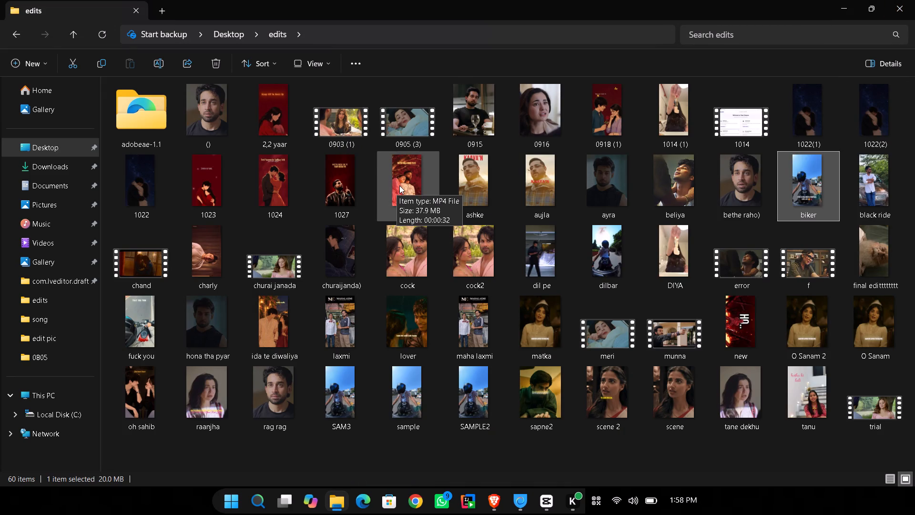
double_click(426, 171)
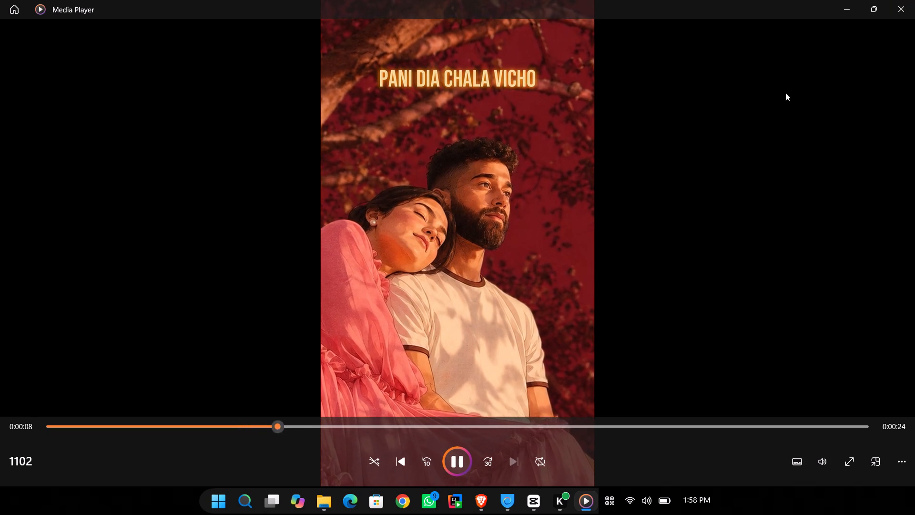
click(907, 9)
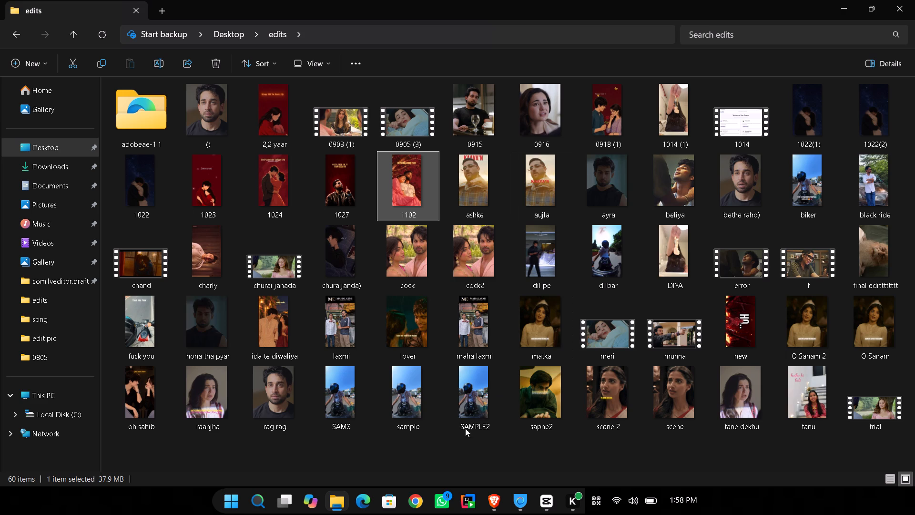
Switch to CapCut and preview the project full screen from the beginning through the "शराब से..." lyric.
click(542, 499)
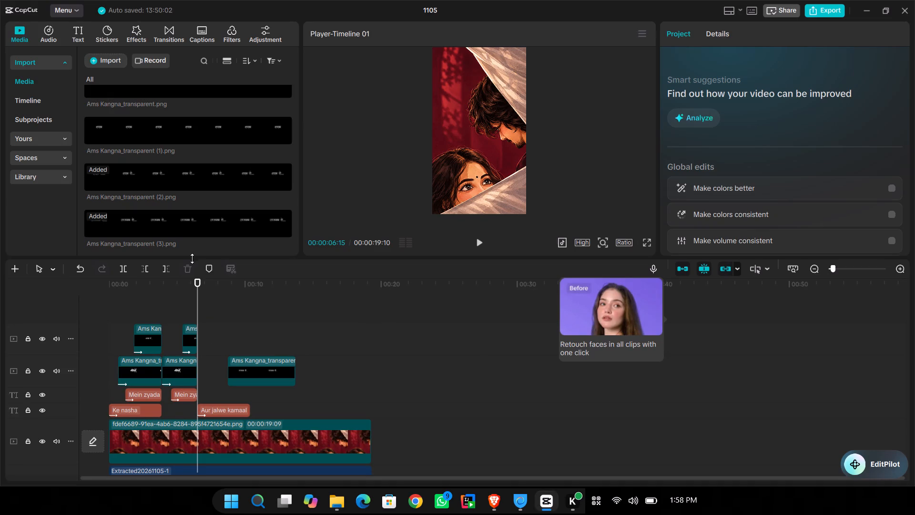
drag(198, 308, 0, 348)
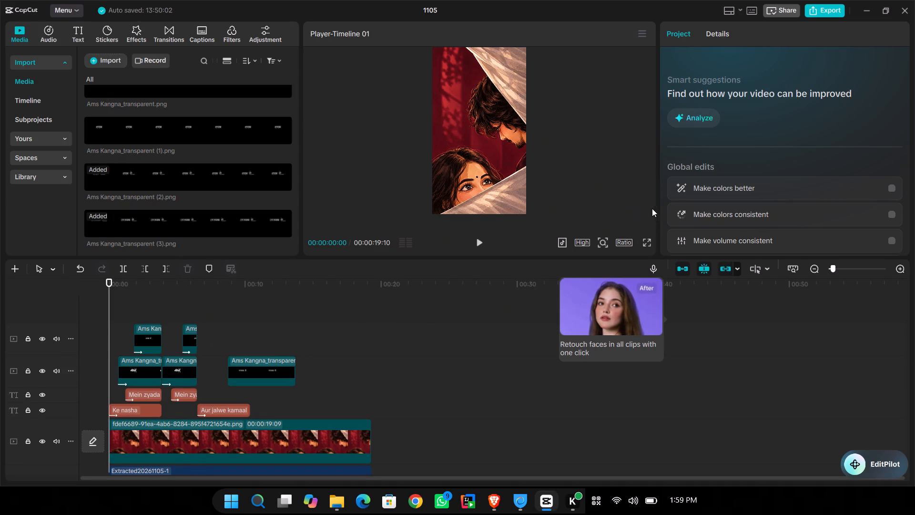
click(643, 240)
key(space)
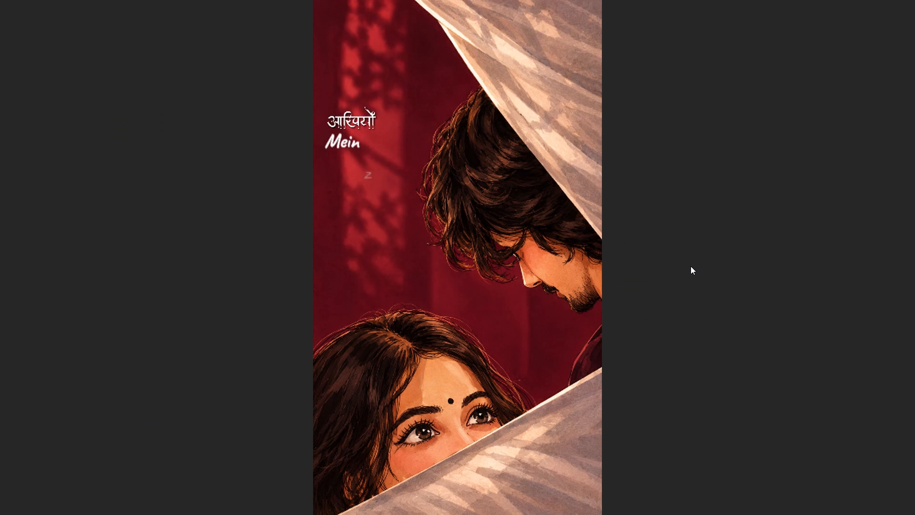
key(space)
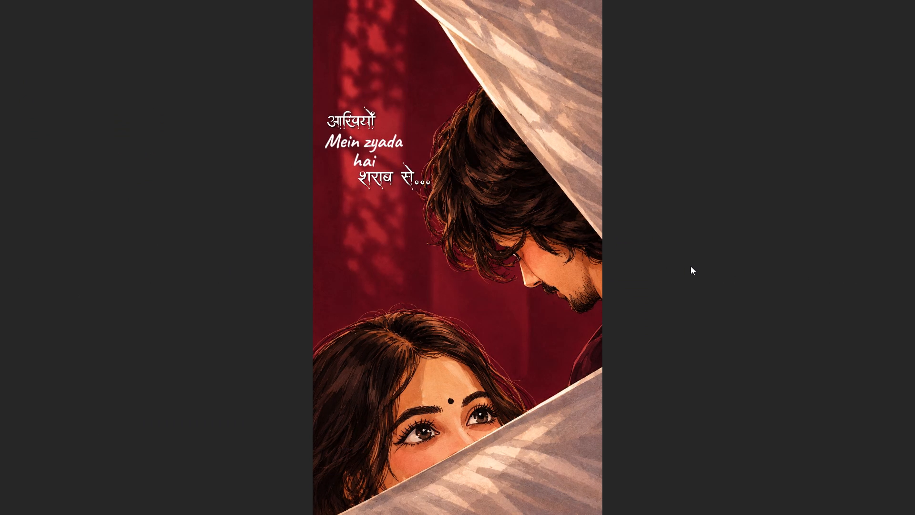
click(584, 320)
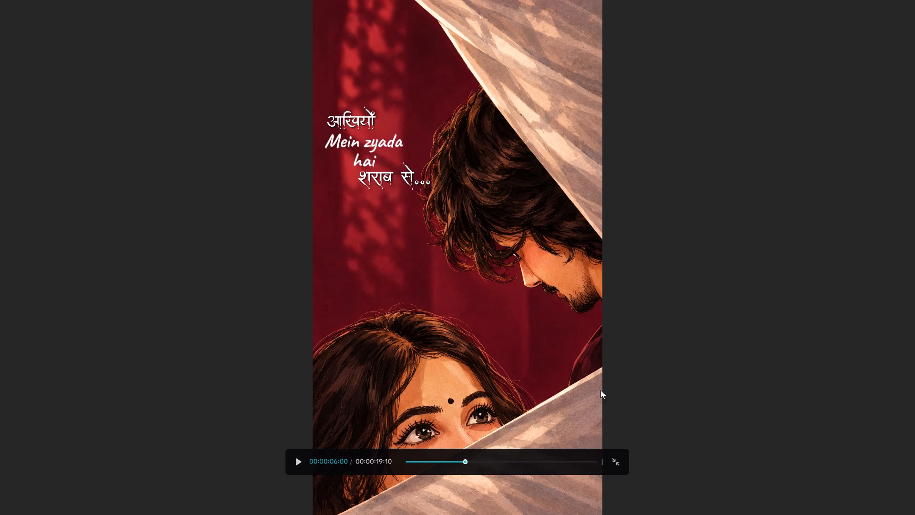
click(618, 462)
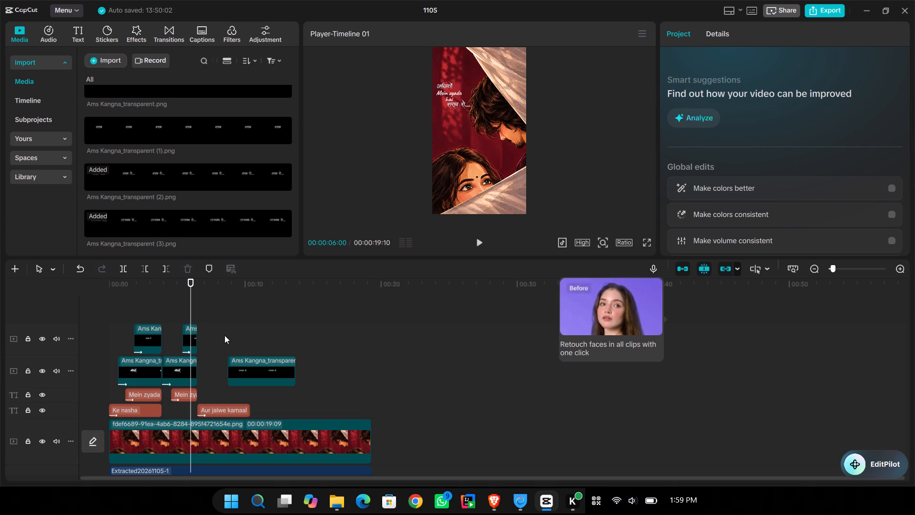
Replay the "Aur jalwe kamaal" section and shift the "लाजवाब से..." image clip to start at 00:00:08:11.
click(208, 330)
drag(208, 330, 195, 333)
key(space)
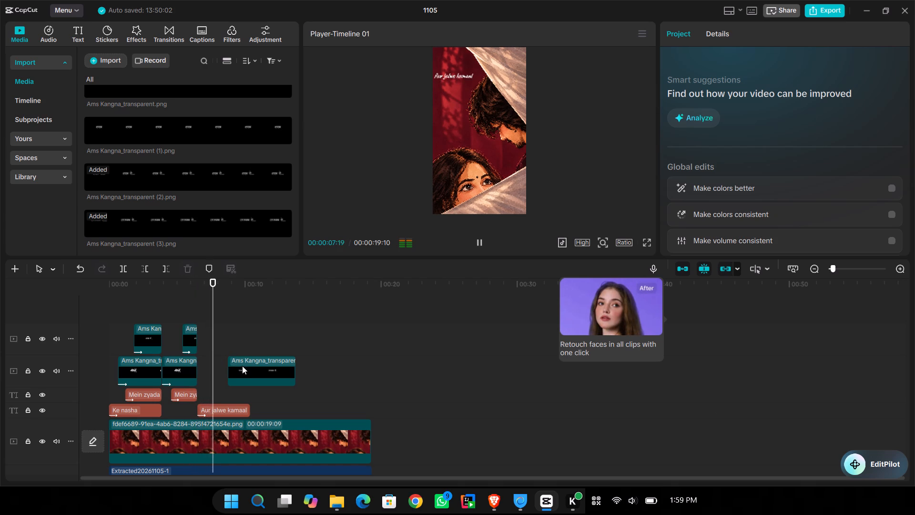
key(space)
click(208, 356)
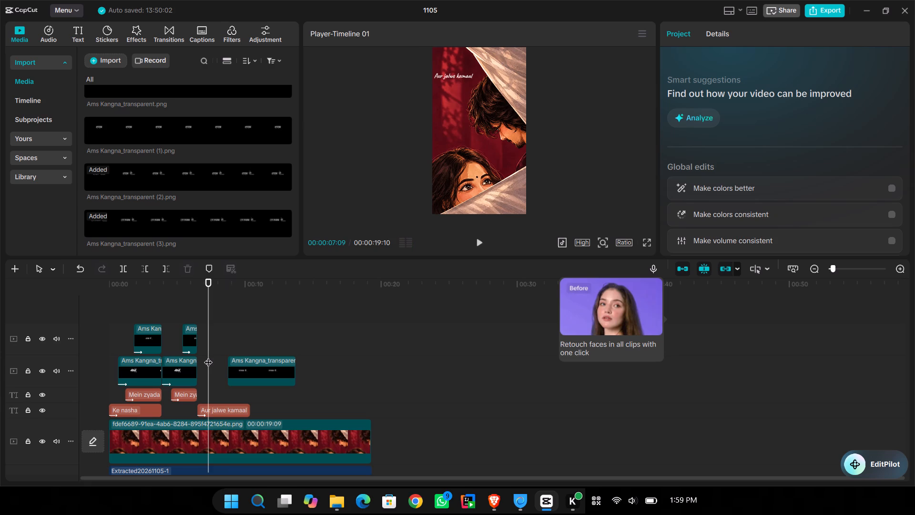
key(space)
key(space)
key(space)
key(space)
key(space)
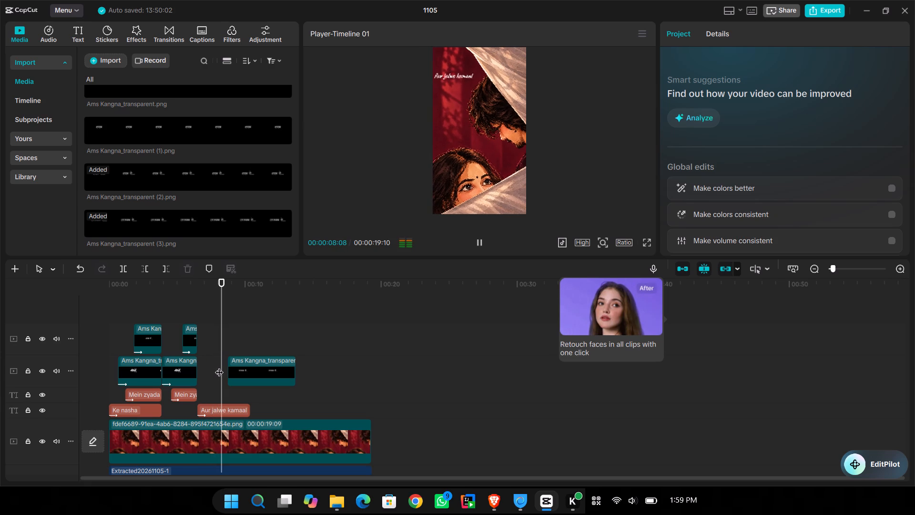
key(space)
click(219, 366)
key(space)
key(space)
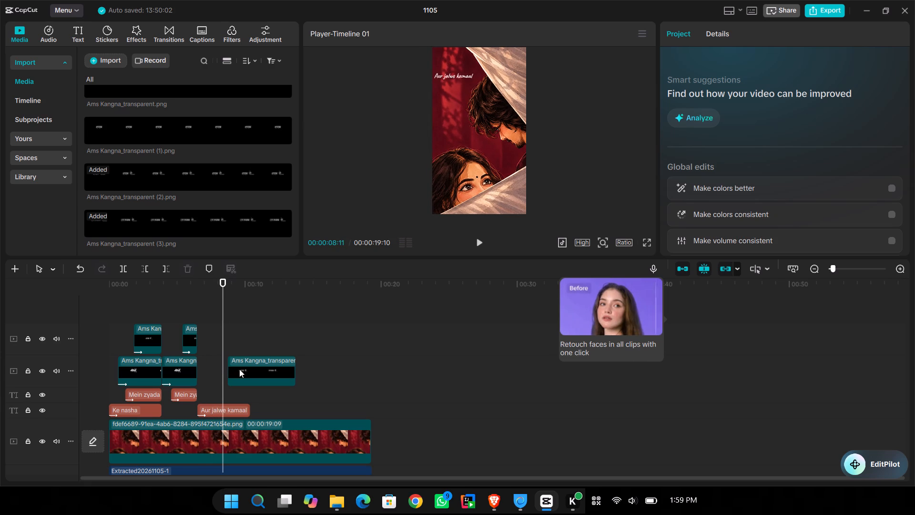
drag(245, 370, 239, 371)
Place the "लाजवाब से..." image directly beneath the "Aur jalwe kamaal" text, at about X -487, Y 898.
key(space)
key(space)
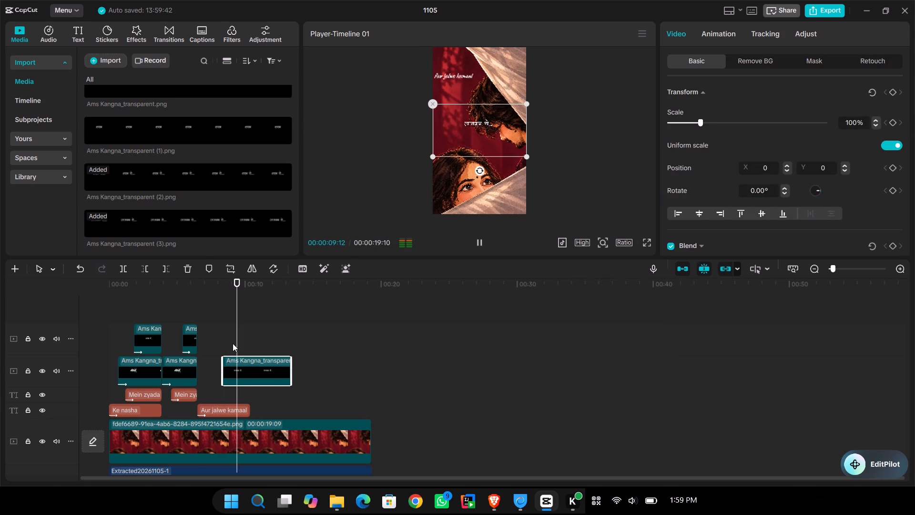
drag(492, 132, 468, 94)
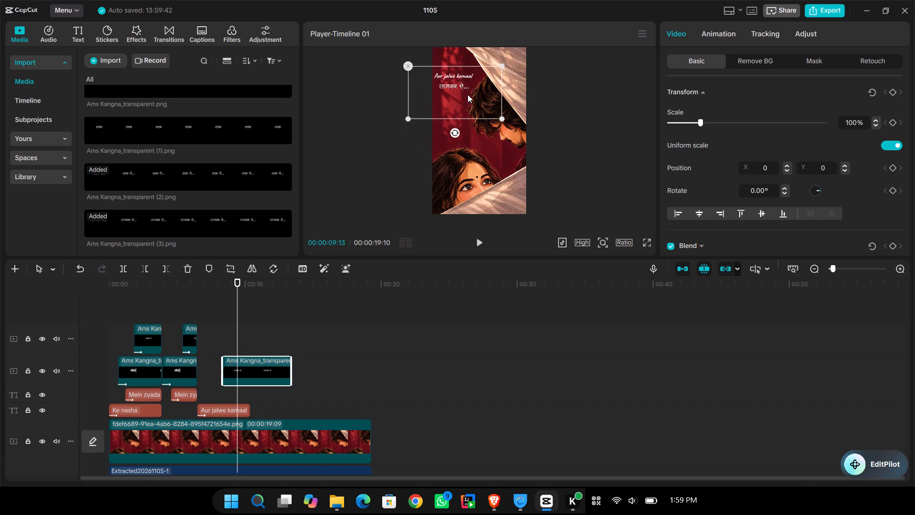
drag(468, 94, 470, 93)
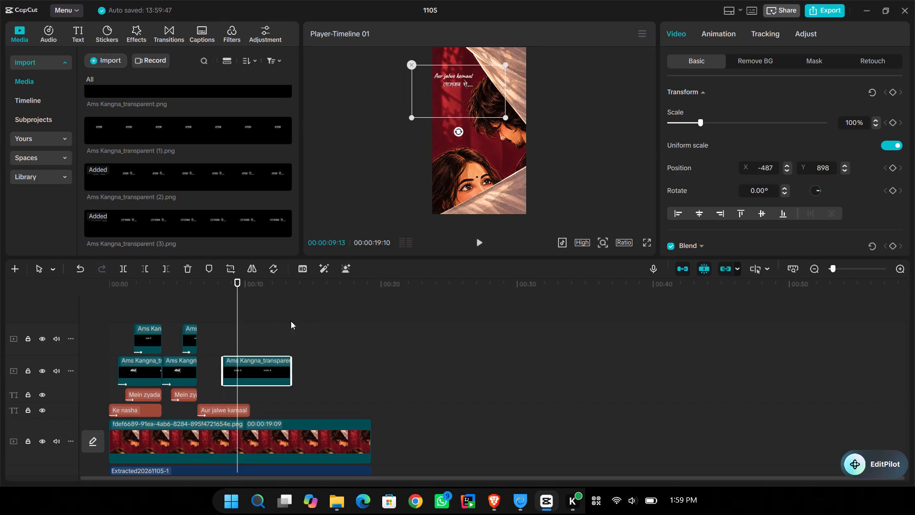
Replay the lyric's entrance and give the "लाजवाब से..." image a Fade In entrance animation lasting 0.8s.
click(226, 340)
drag(226, 340, 199, 344)
key(space)
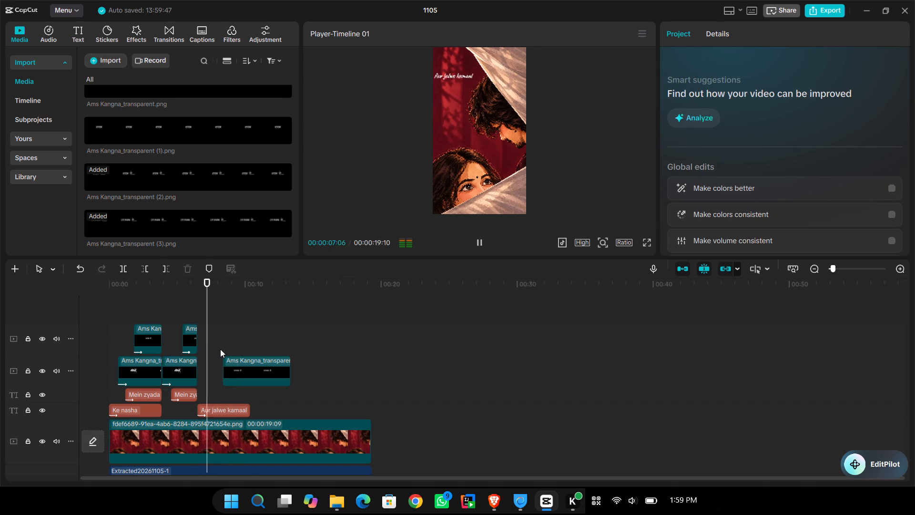
key(space)
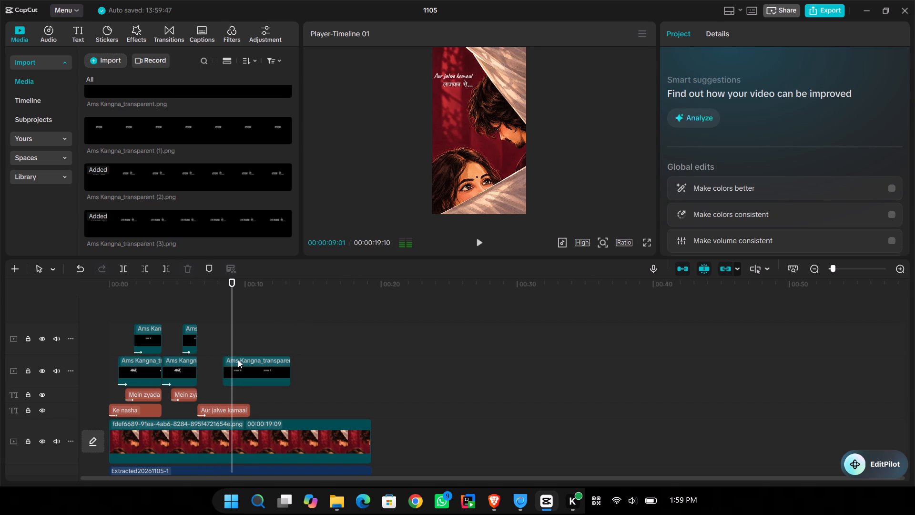
click(249, 366)
click(733, 31)
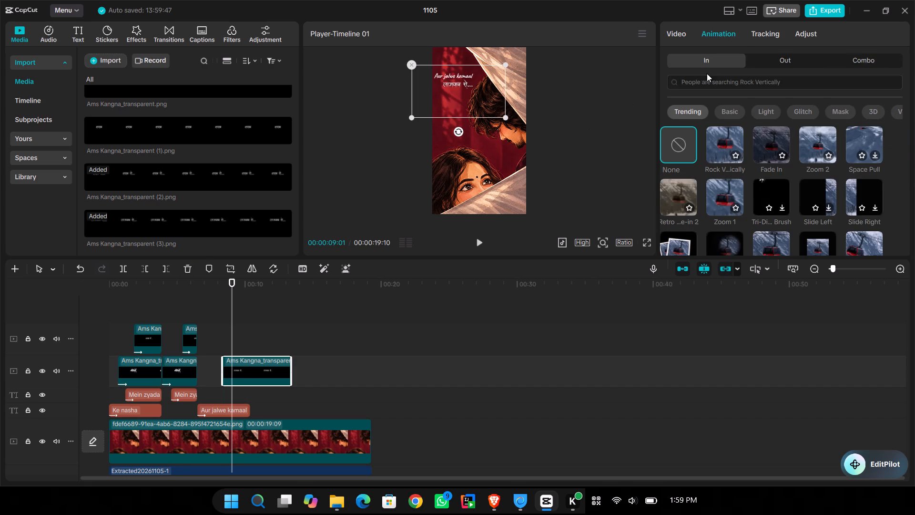
click(770, 134)
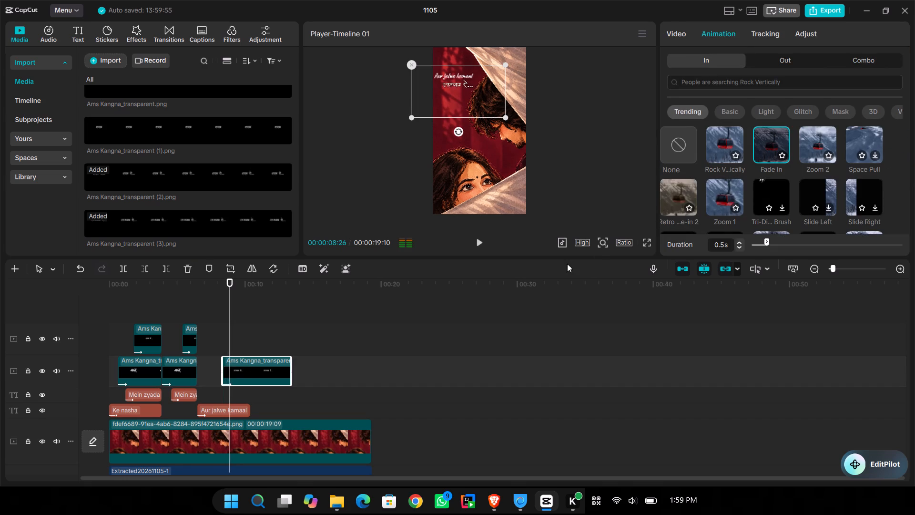
click(776, 245)
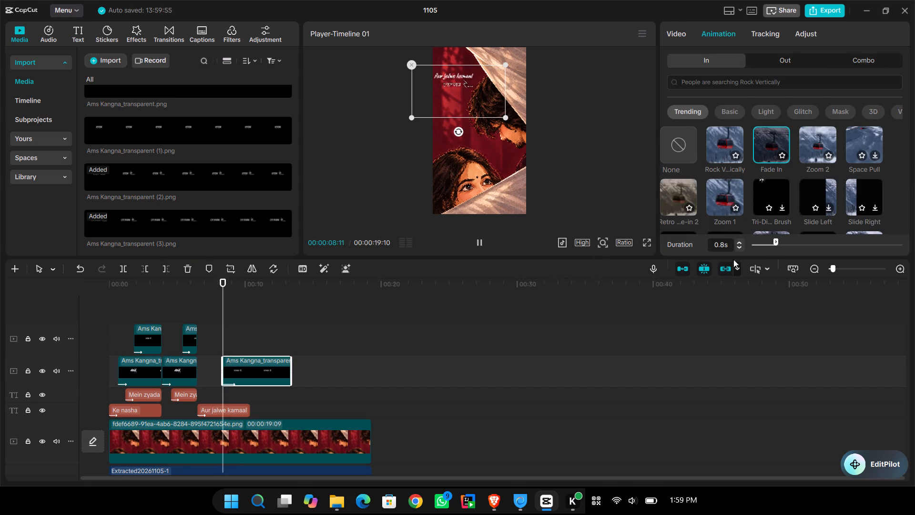
Shift the "लाजवाब से..." image clip earlier to start at about 8 seconds and play back its timing.
drag(242, 376, 238, 376)
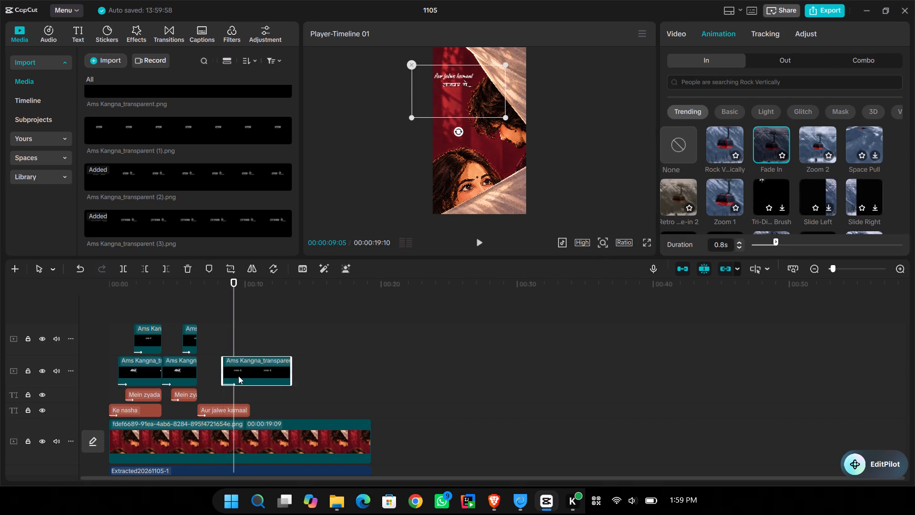
drag(238, 376, 237, 376)
click(211, 342)
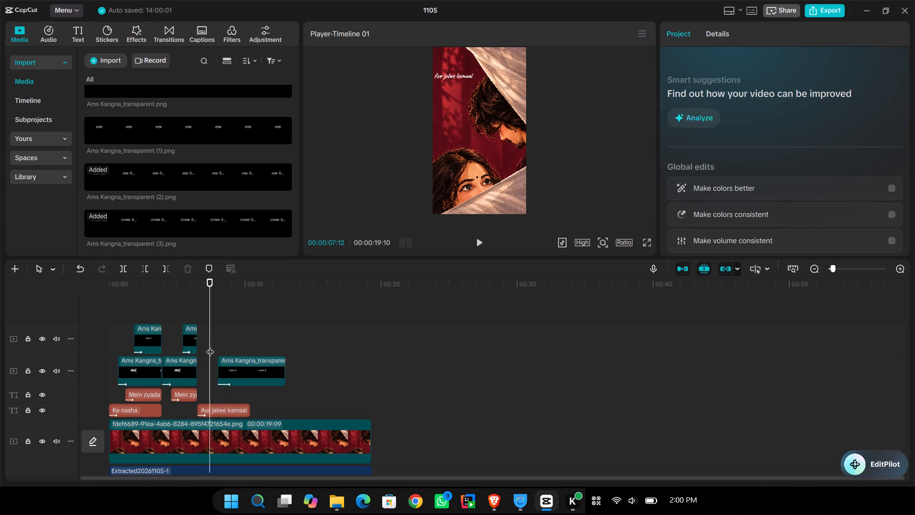
key(space)
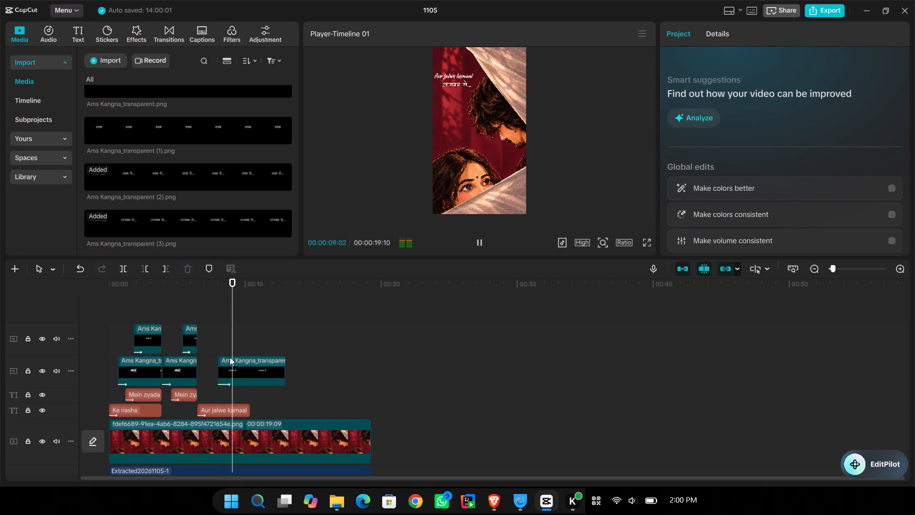
key(space)
key(space)
key(space)
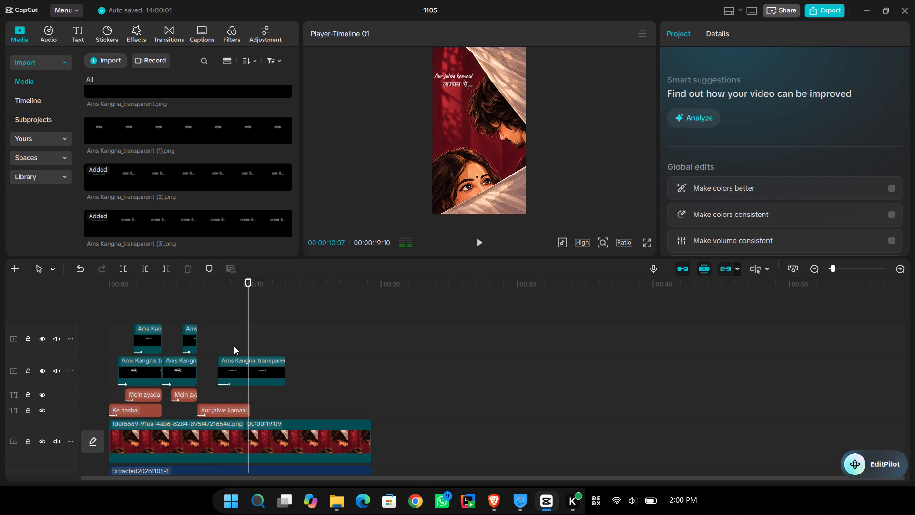
Split the "Aur jalwe kamaal" text and "लाजवाब से..." image clips at 00:00:09:25, where the lyric ends, and delete both tails.
click(238, 347)
key(space)
key(space)
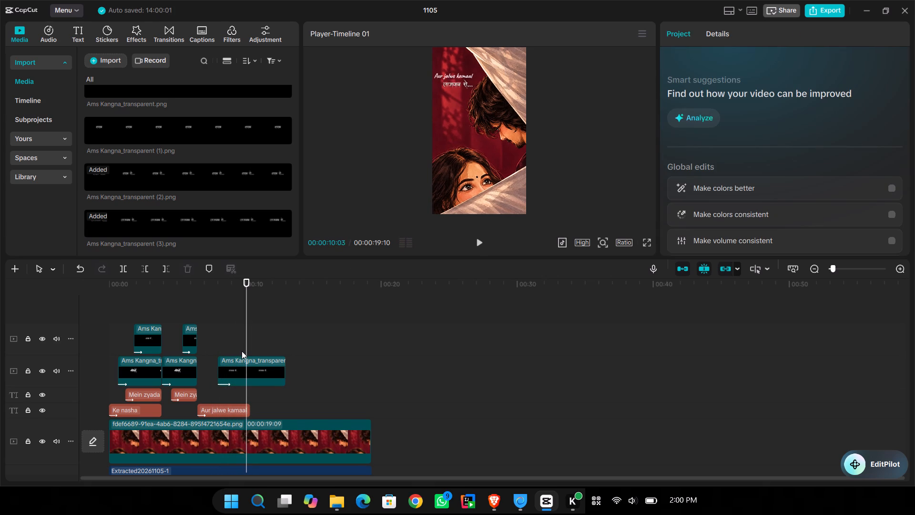
click(238, 346)
key(space)
key(space)
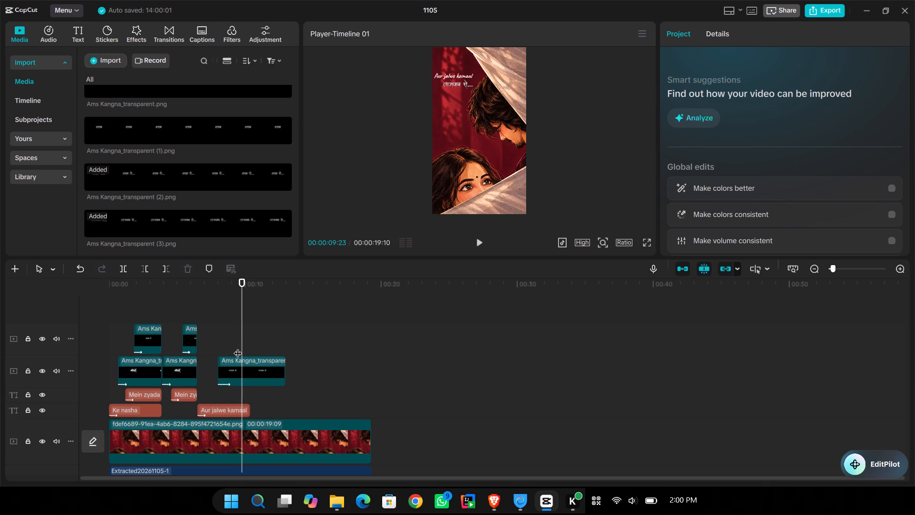
ctrl+drag(248, 342, 248, 343)
ctrl+drag(248, 343, 247, 412)
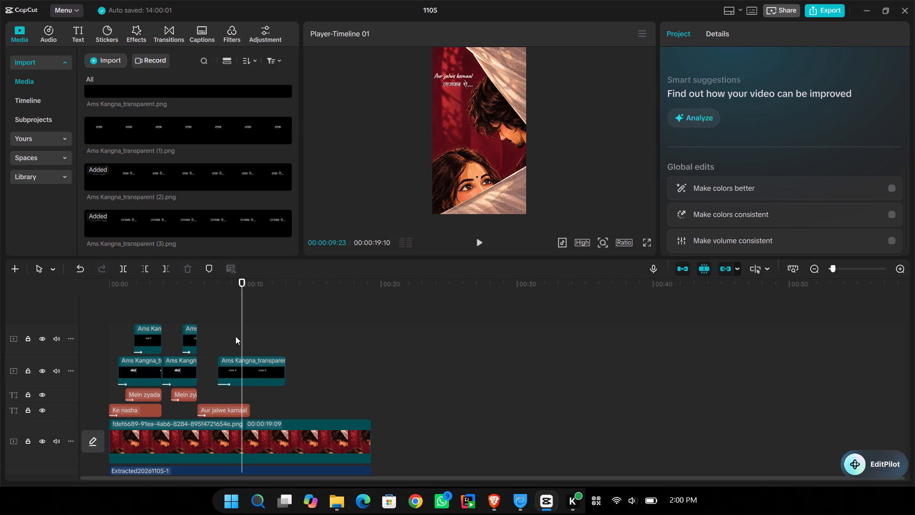
click(237, 343)
drag(237, 343, 242, 343)
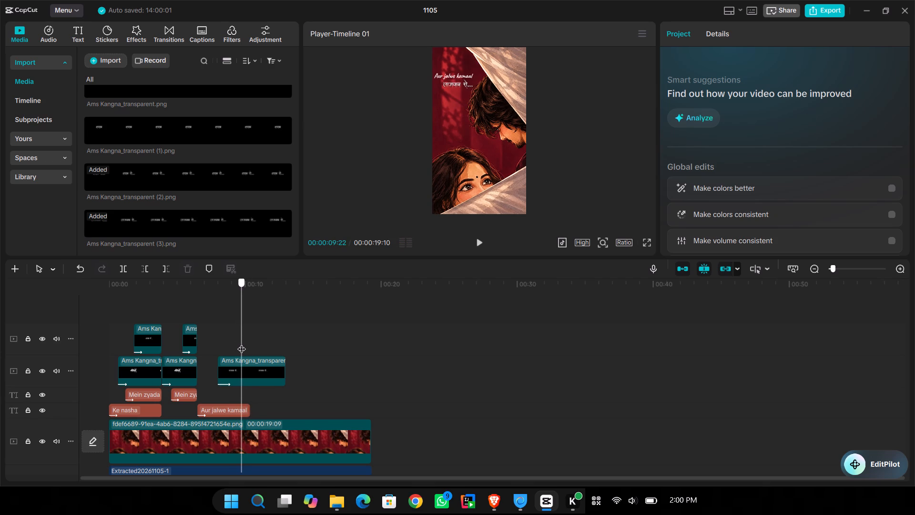
drag(242, 343, 243, 342)
drag(260, 342, 241, 408)
key(ctrl+b)
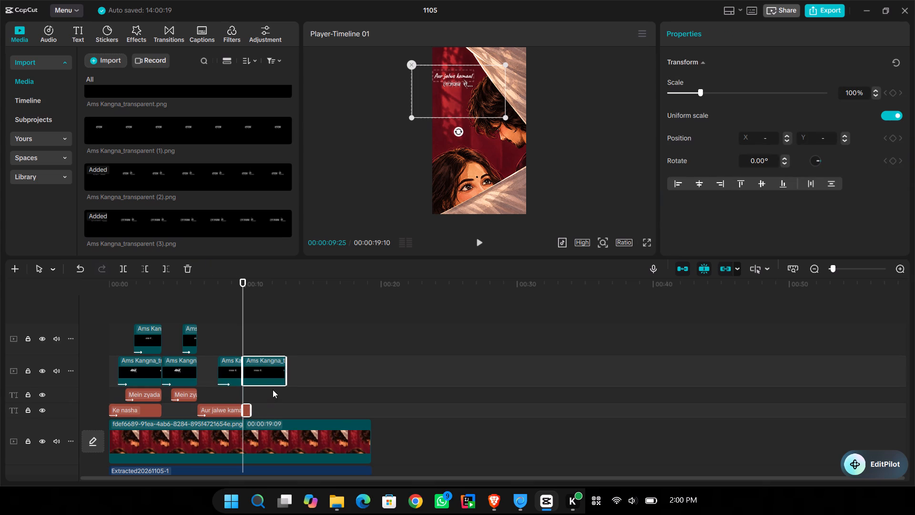
key(BackSpace)
Replay the trimmed "Aur jalwe kamaal" section and set the playhead at its end, 00:00:09:25.
click(216, 327)
click(213, 330)
drag(211, 334, 211, 338)
key(space)
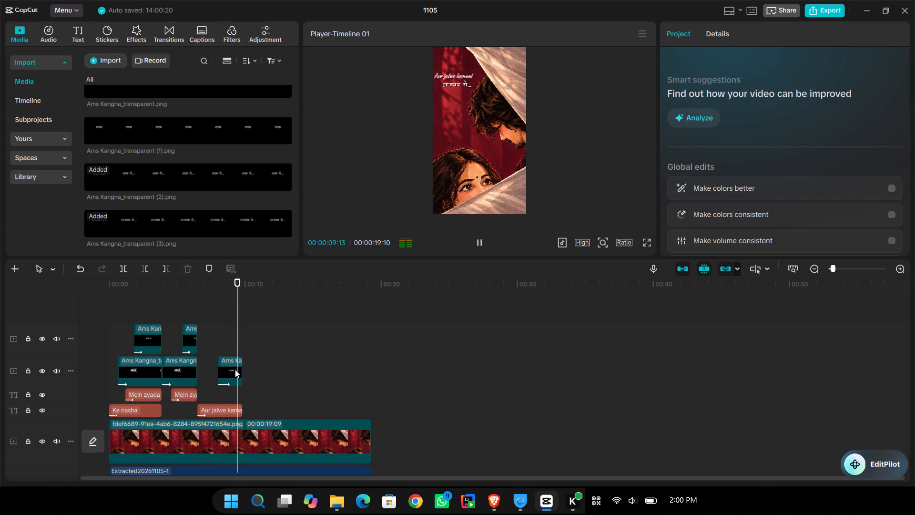
key(space)
click(245, 381)
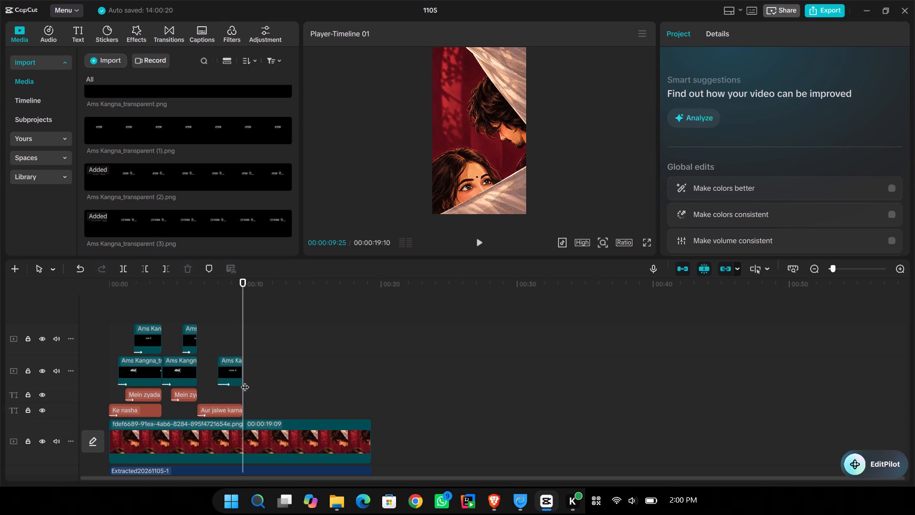
Switch to the Brave browser and copy "Maine suna hai woh aaye hain" from the LyricsMINT Guzarish lyrics page.
click(490, 496)
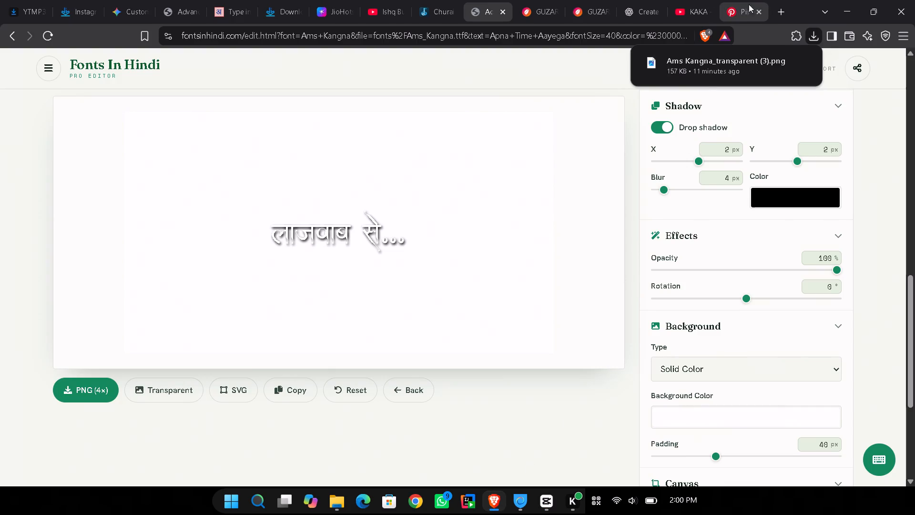
click(685, 12)
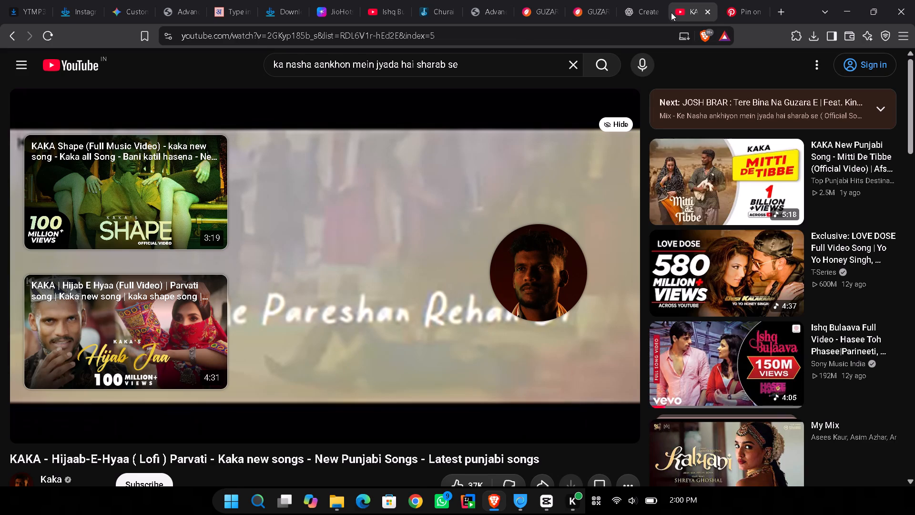
click(588, 8)
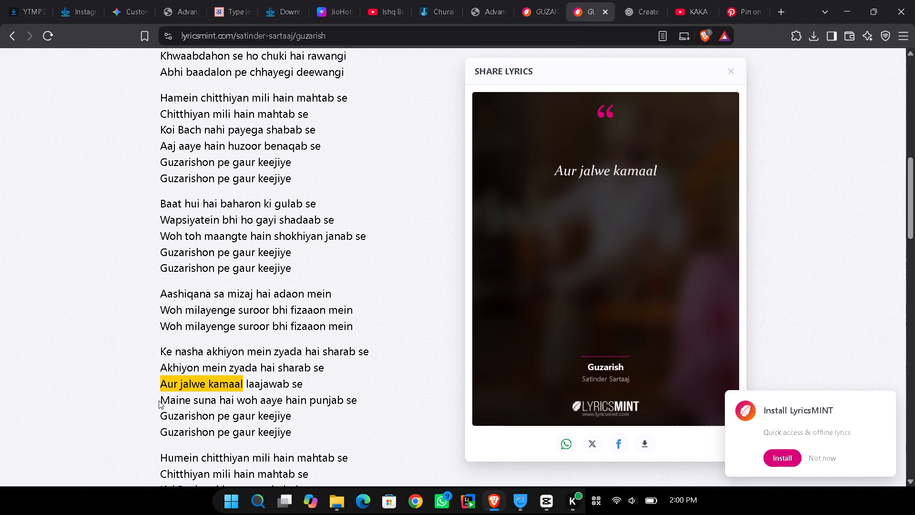
drag(163, 396, 207, 400)
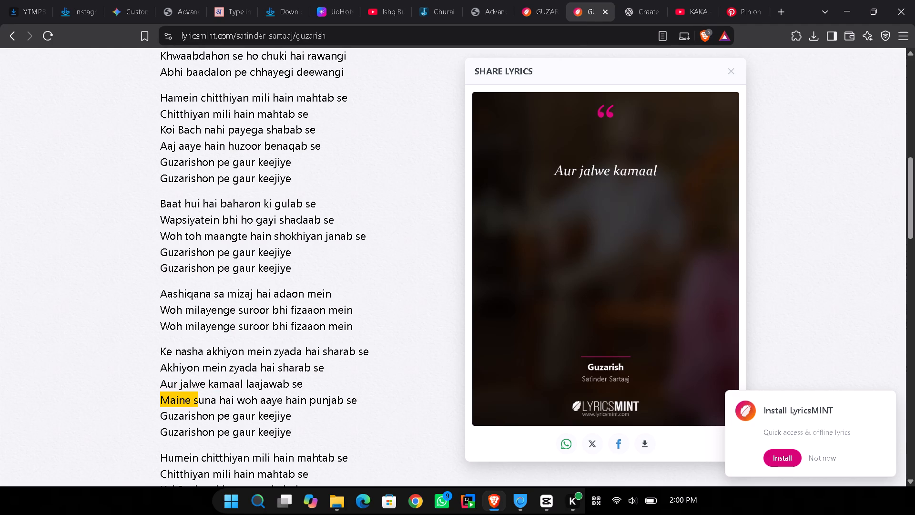
drag(207, 400, 251, 401)
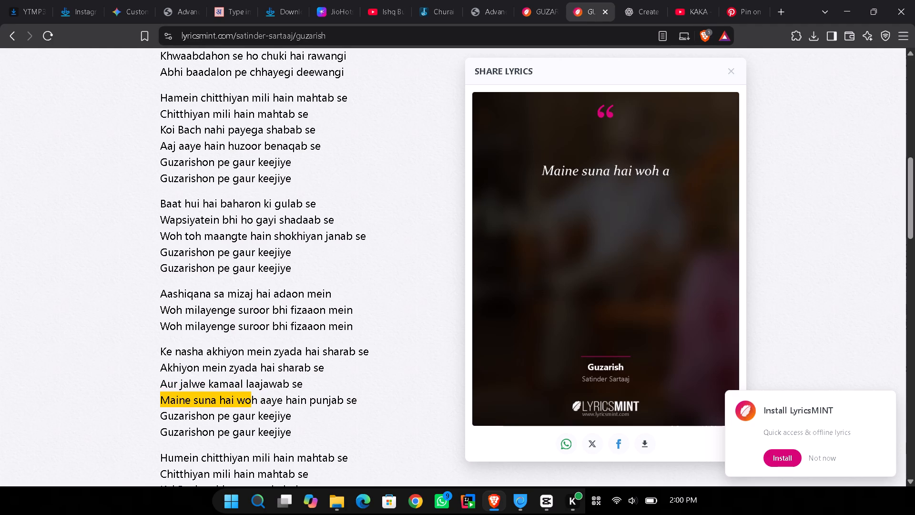
drag(251, 401, 311, 389)
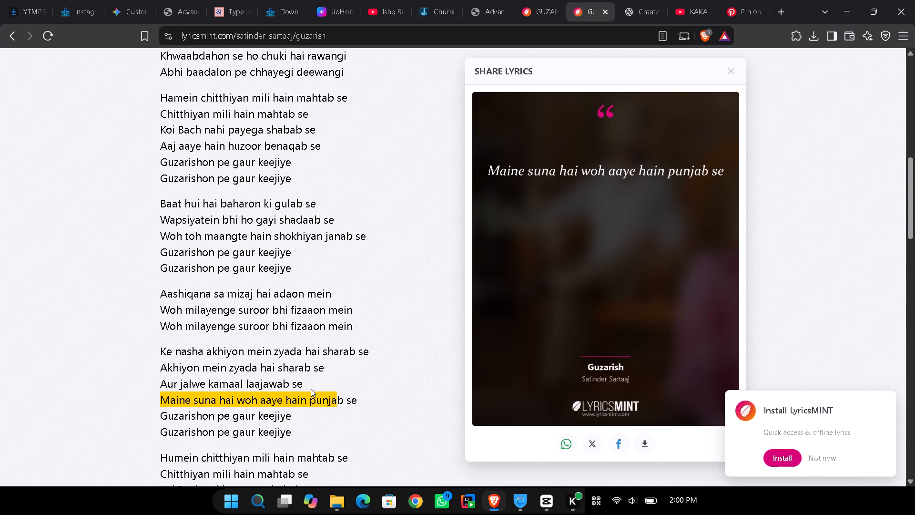
drag(311, 389, 308, 402)
key(ctrl+c)
Back in CapCut, paste the "Ke nasha" text clip at 00:00:09:25 and replace its wording with "Maine suna hai" / "woh aaye hain" on two lines.
click(551, 503)
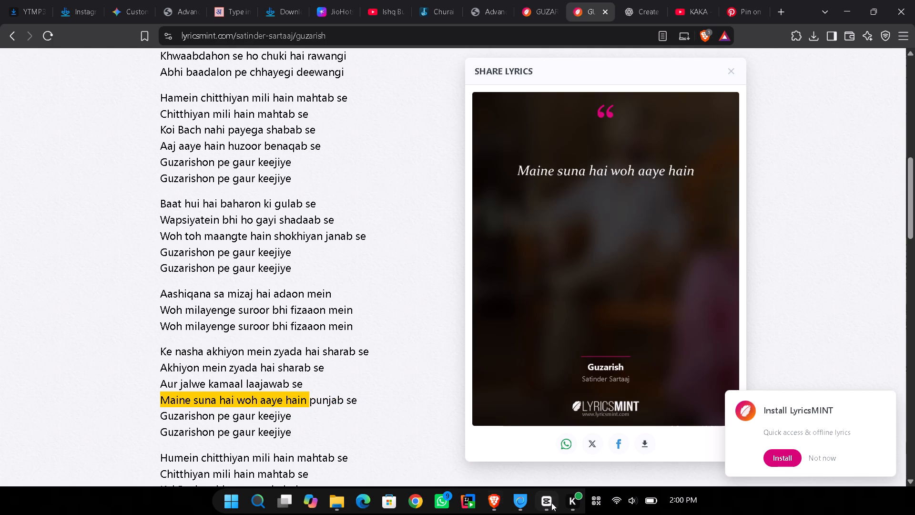
click(214, 412)
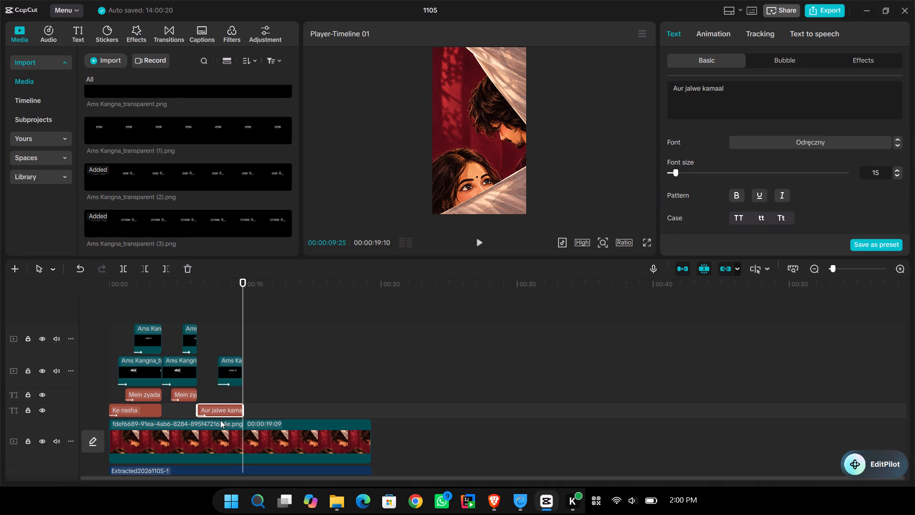
key(ctrl+v)
drag(711, 92, 636, 75)
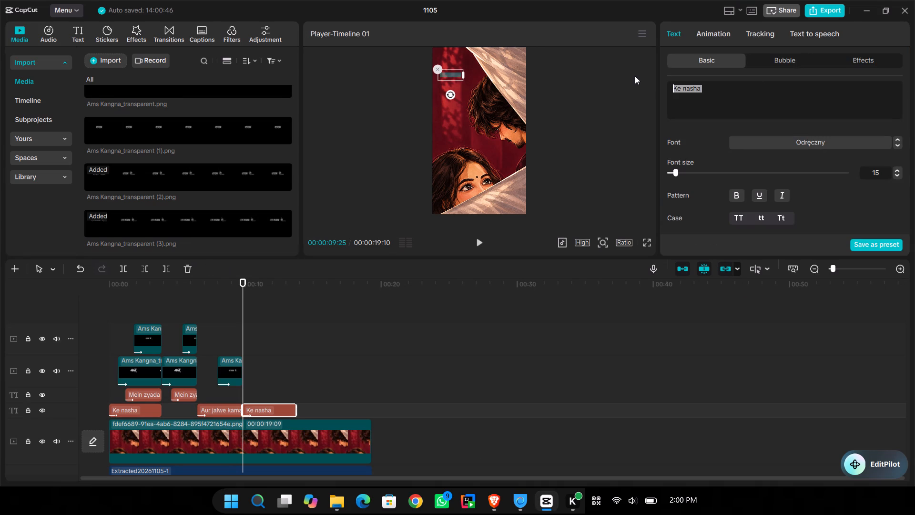
key(ctrl+v)
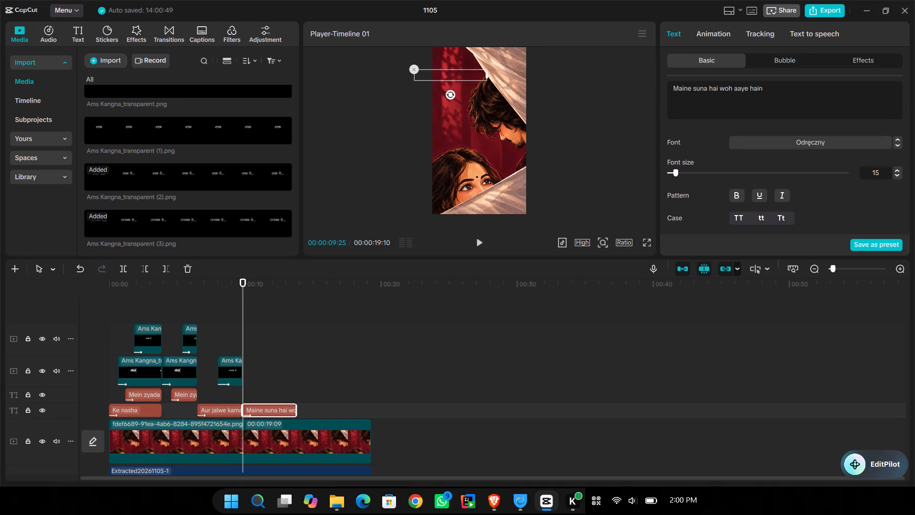
click(719, 89)
key(Return)
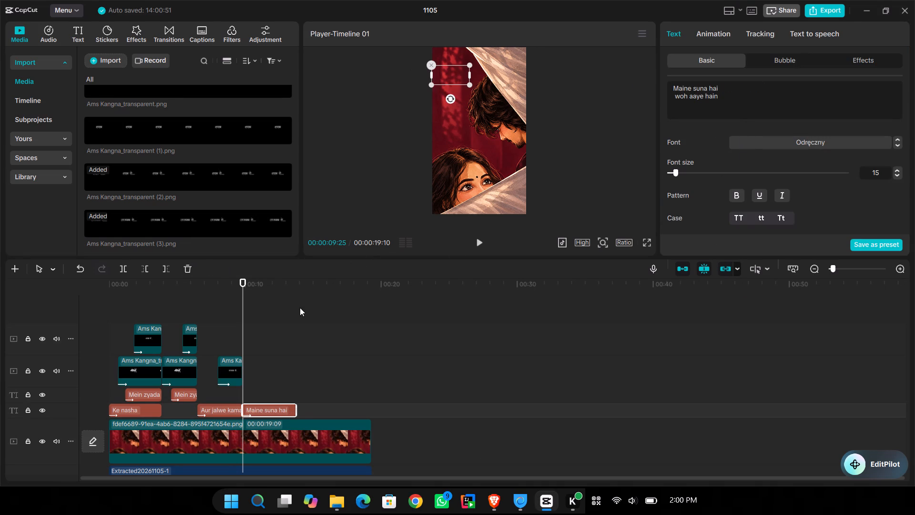
key(space)
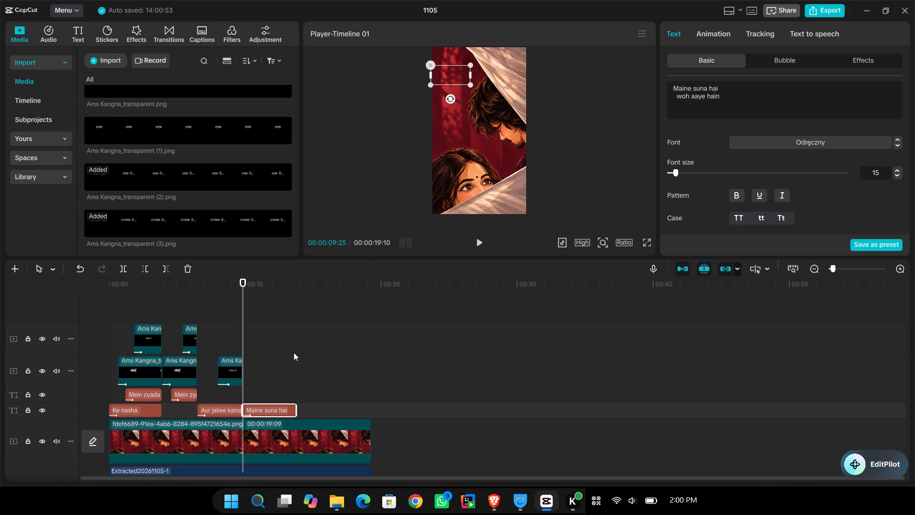
key(BackSpace)
Play back the song from just before the "Maine suna hai" clip to check the timing of its two lines.
click(251, 339)
drag(253, 339, 245, 340)
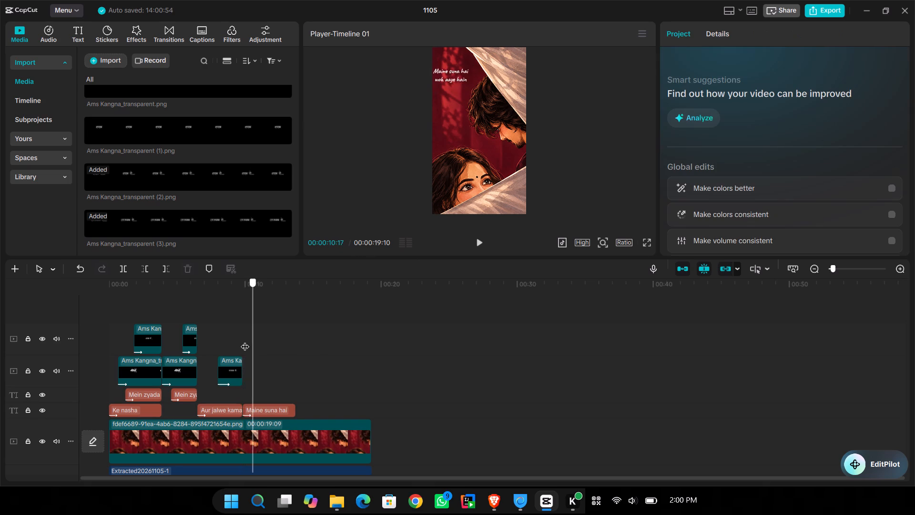
drag(245, 340, 241, 341)
key(space)
key(space)
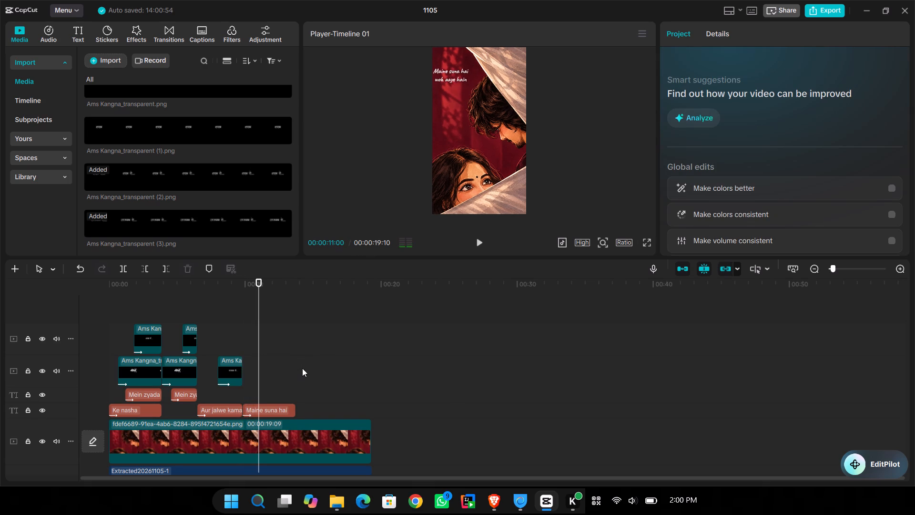
key(space)
key(space)
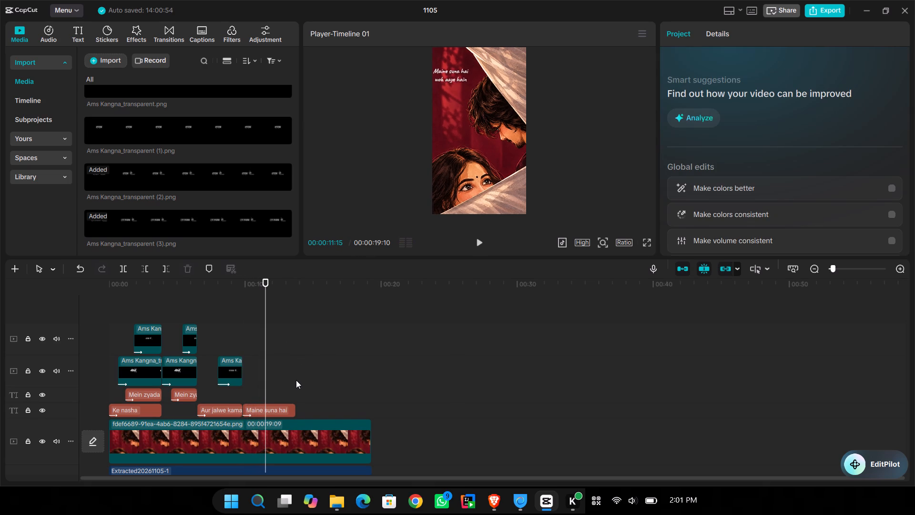
key(space)
key(space)
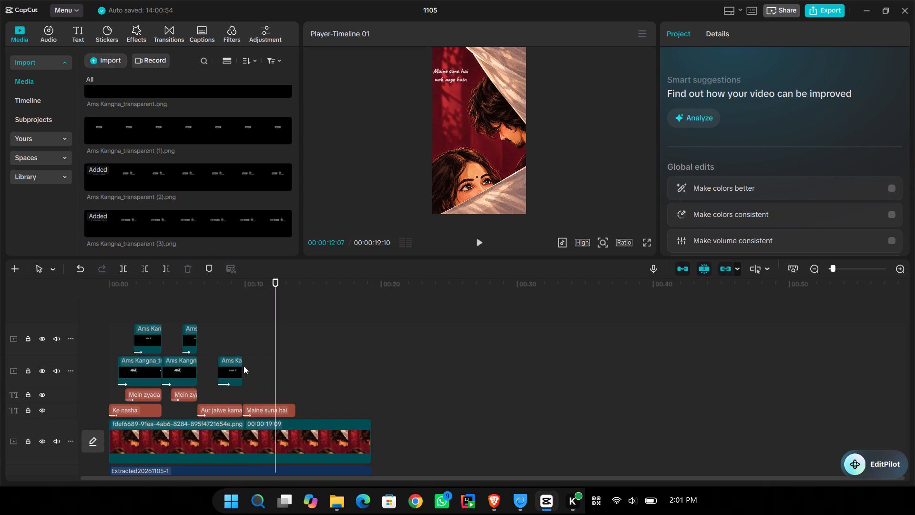
click(239, 360)
click(237, 338)
key(space)
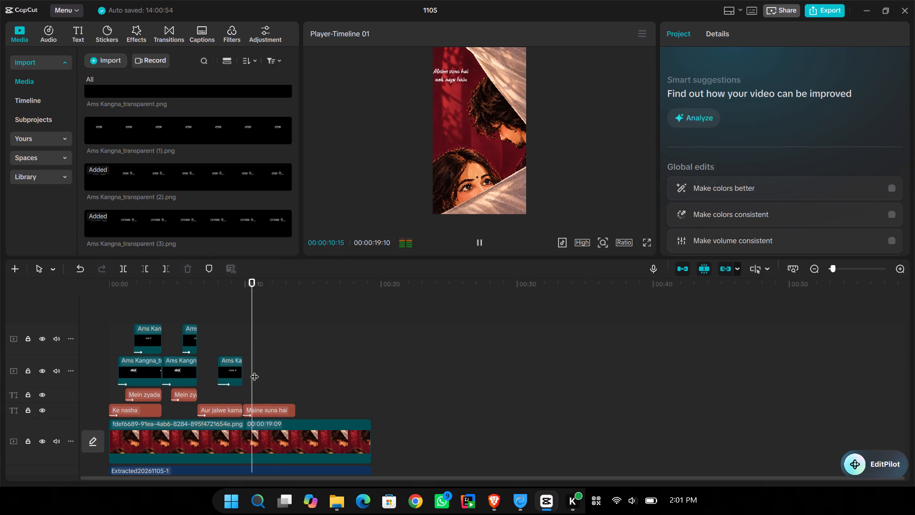
key(space)
Cut the second line, "woh aaye hain", out of the "Maine suna hai" text clip, keeping it on the clipboard.
click(266, 405)
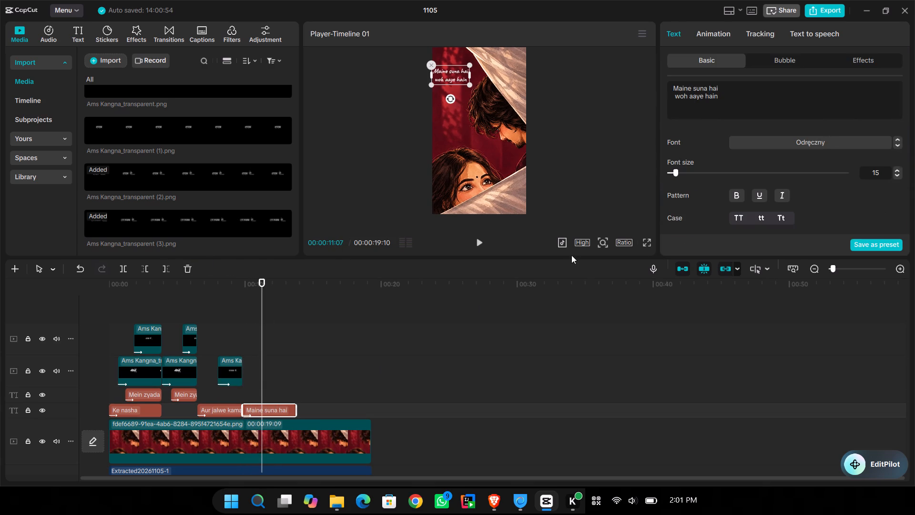
drag(730, 100, 664, 97)
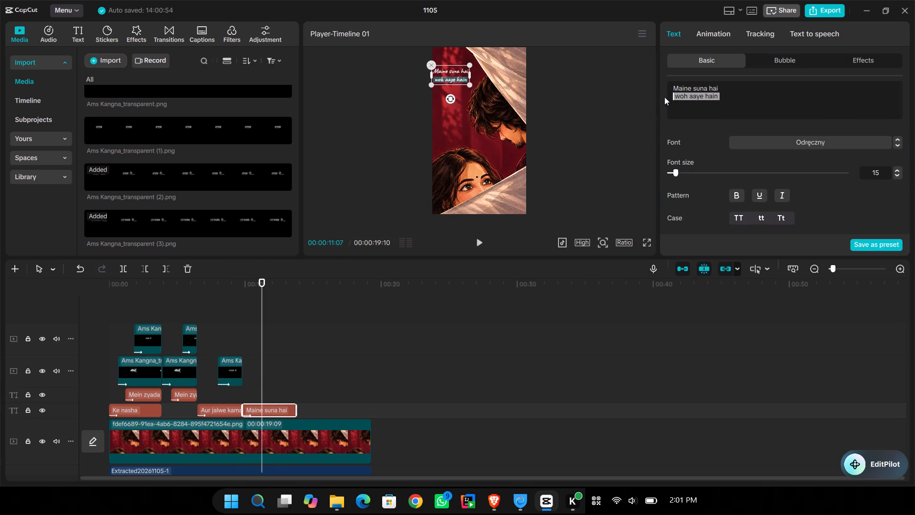
drag(664, 97, 666, 96)
key(ctrl+c)
key(ctrl+x)
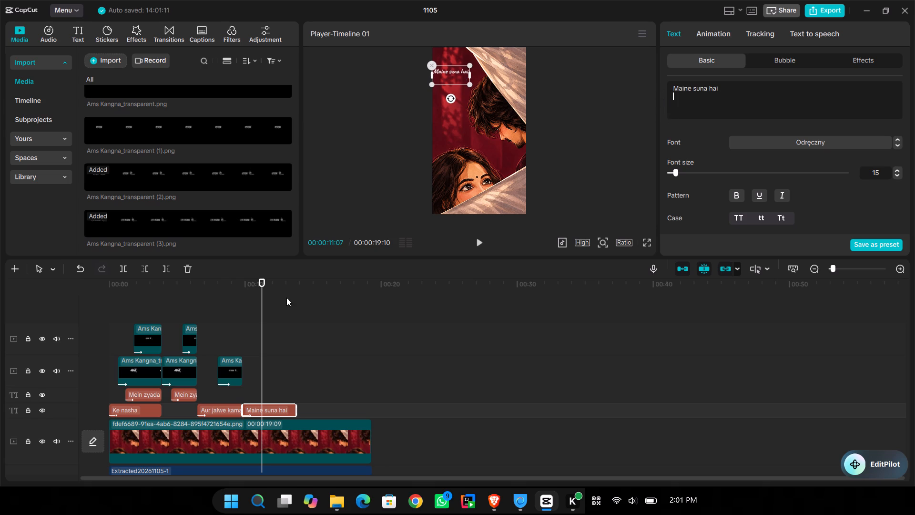
key(ctrl+v)
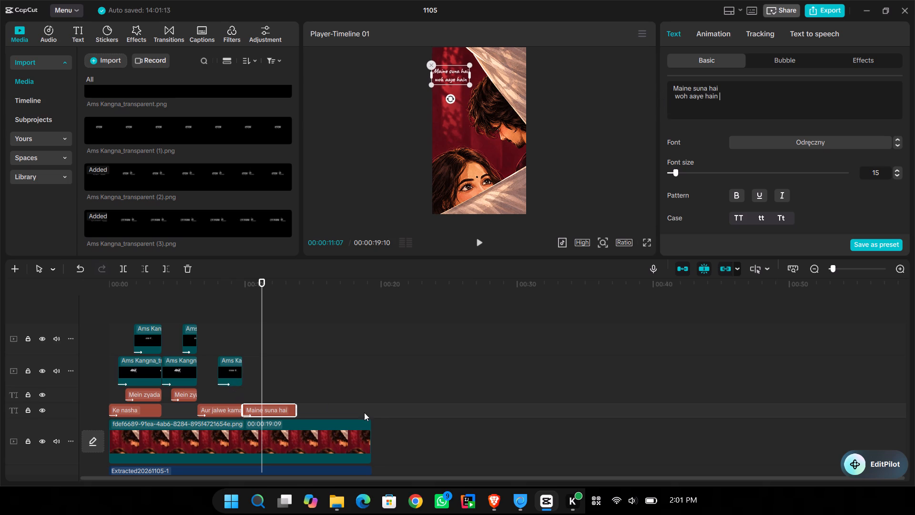
key(ctrl+x)
drag(721, 101, 664, 95)
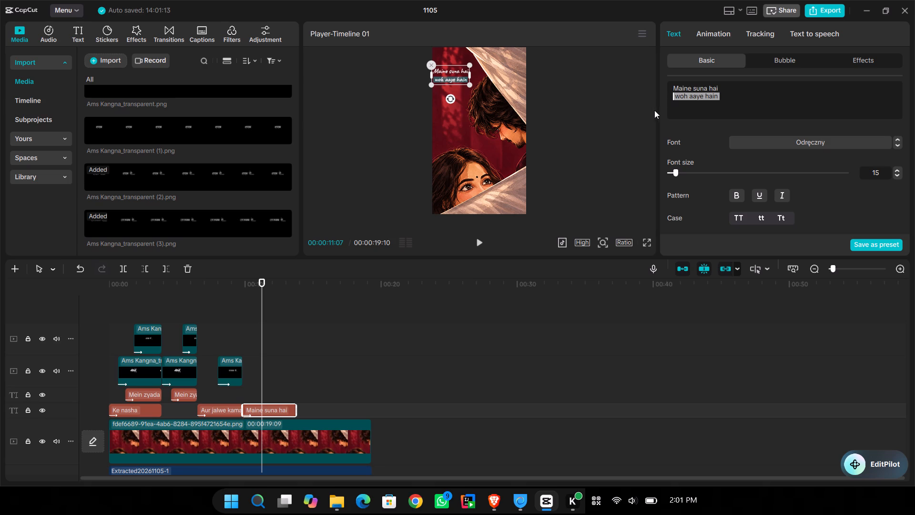
key(ctrl+x)
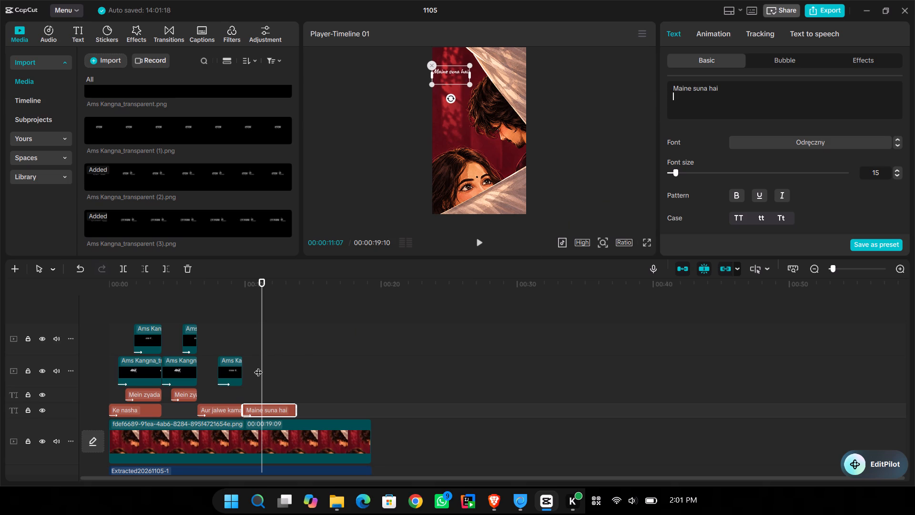
Paste a text clip at 00:00:10:23, replace its wording with "woh aaye hain", and place it just below "Maine suna hai" in the frame.
click(258, 366)
key(space)
key(space)
click(256, 368)
key(space)
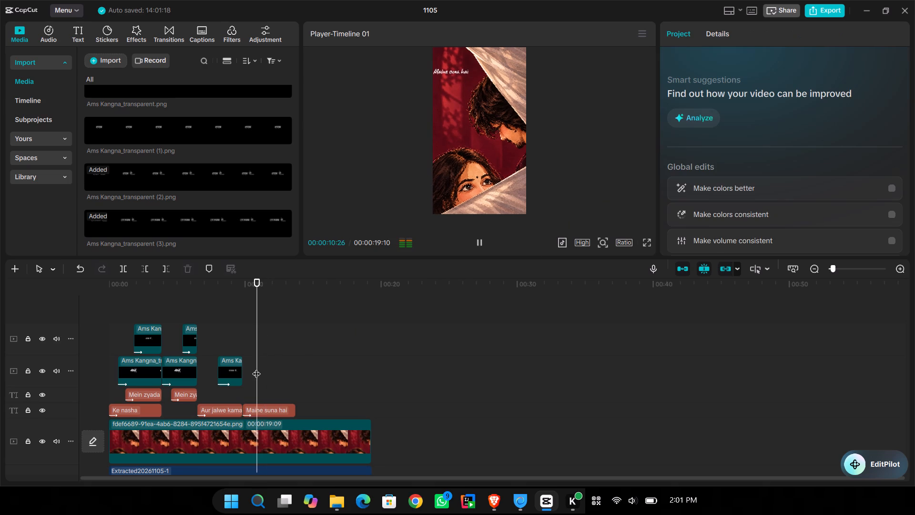
click(259, 368)
key(space)
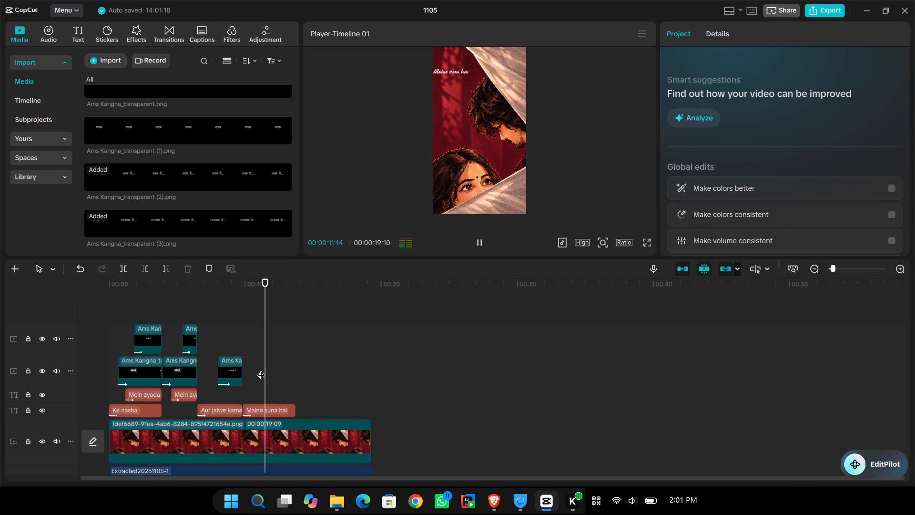
click(245, 366)
key(space)
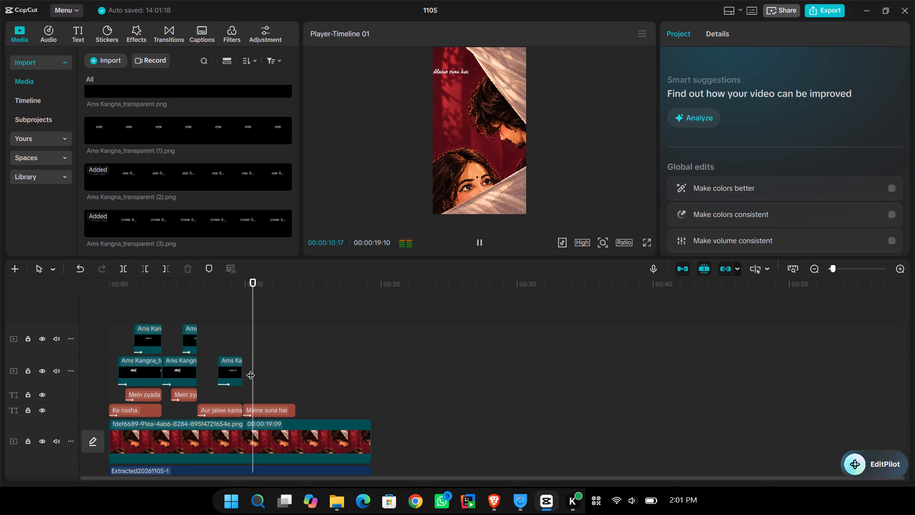
key(space)
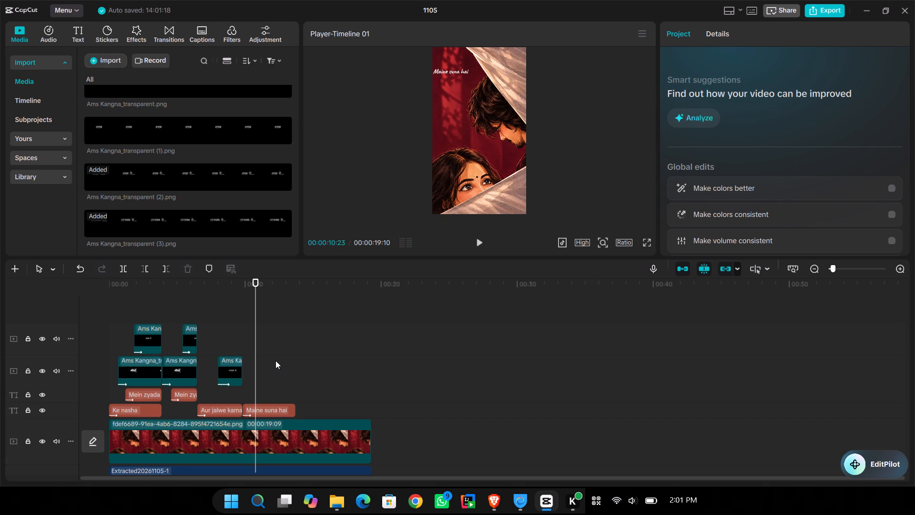
key(ctrl+v)
drag(707, 89, 653, 73)
key(ctrl+v)
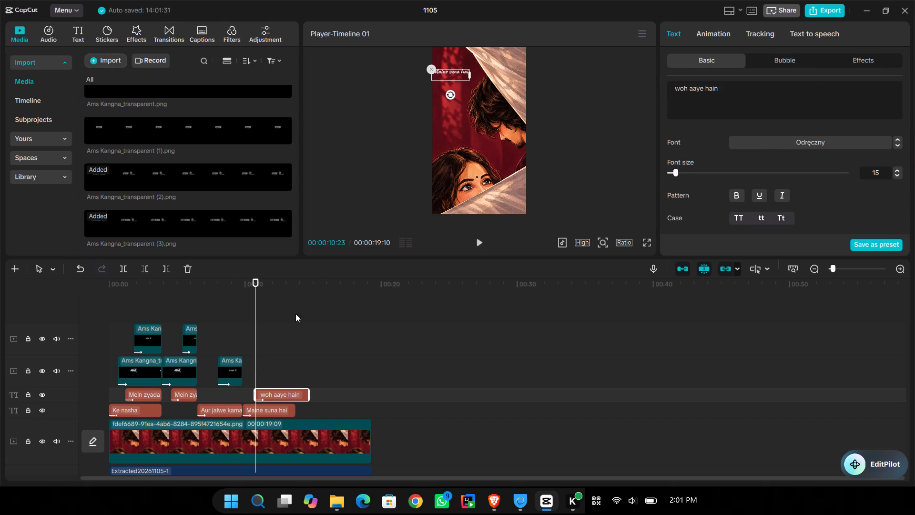
click(450, 77)
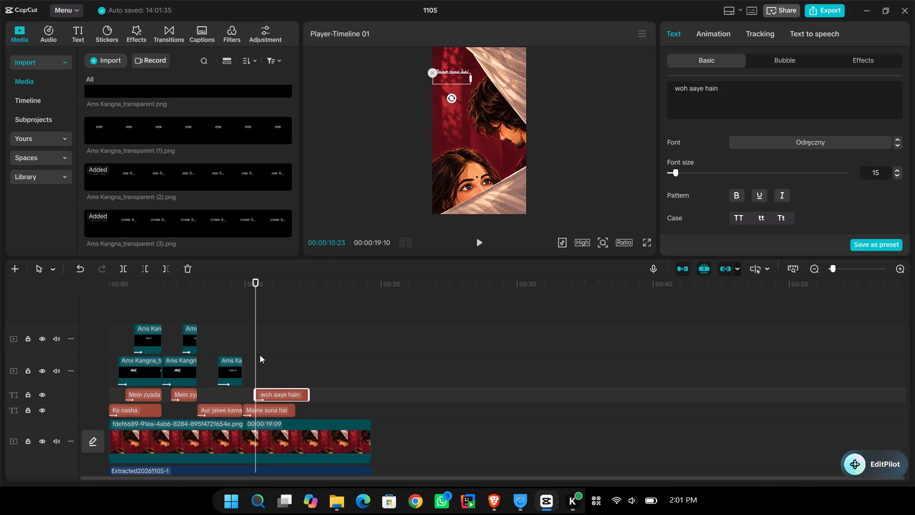
Play back the song from the start of the "Maine suna hai" clip to 00:00:12:04, checking where the next words begin.
click(244, 356)
drag(244, 356, 240, 357)
key(space)
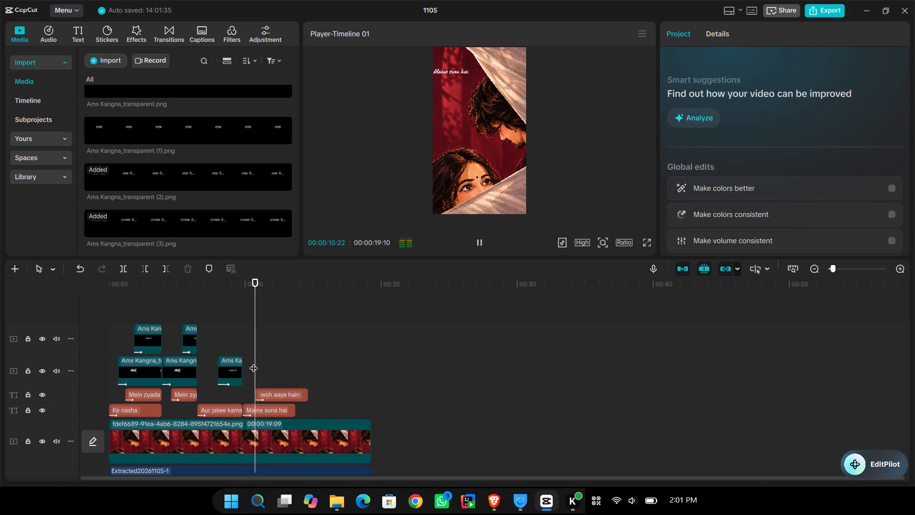
key(space)
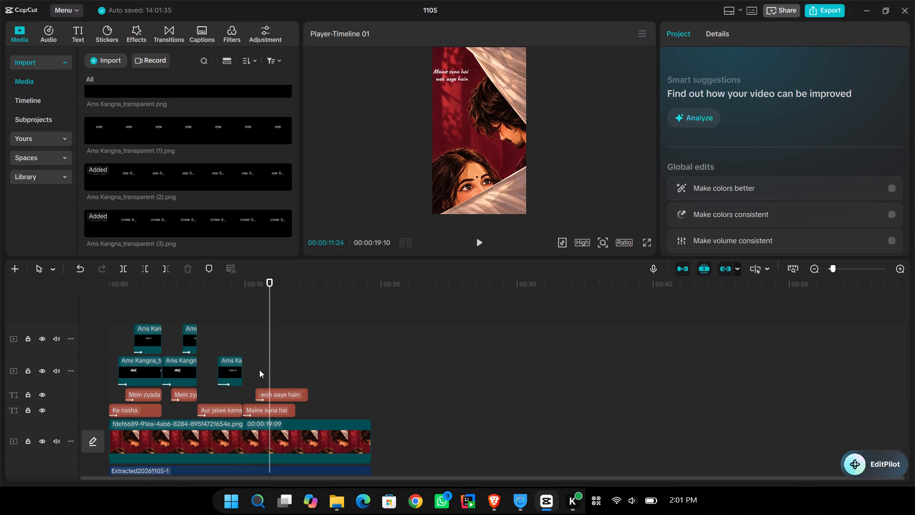
key(space)
key(space)
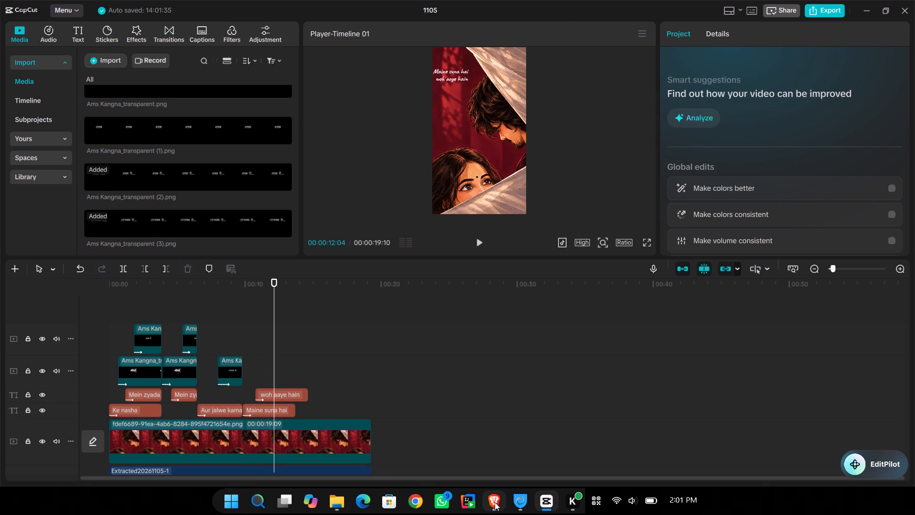
Switch to the Brave browser and copy "पंजाब से" from the LyricsMINT Guzarish lyrics page.
click(495, 502)
click(529, 2)
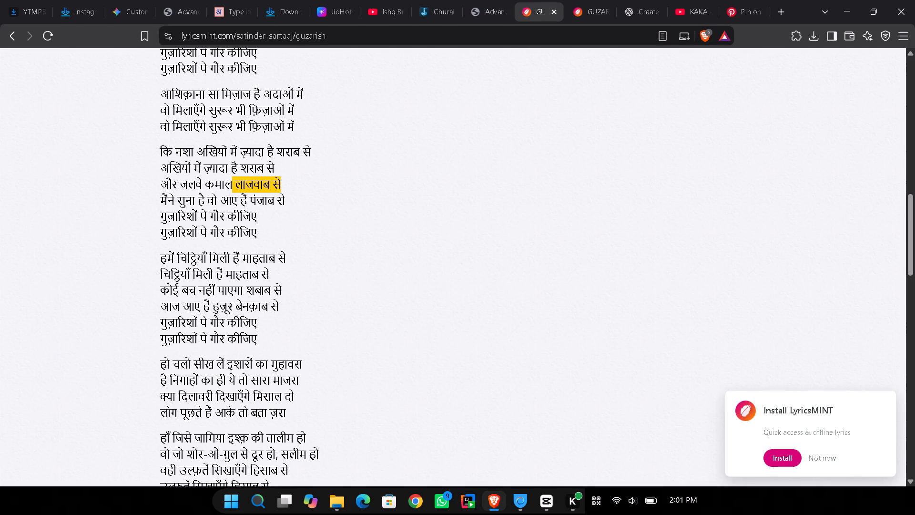
drag(248, 198, 348, 194)
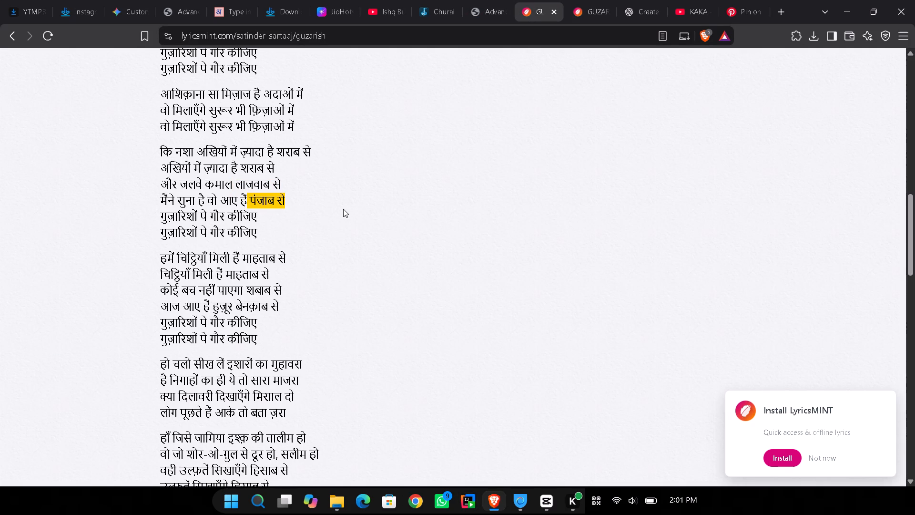
key(ctrl+c)
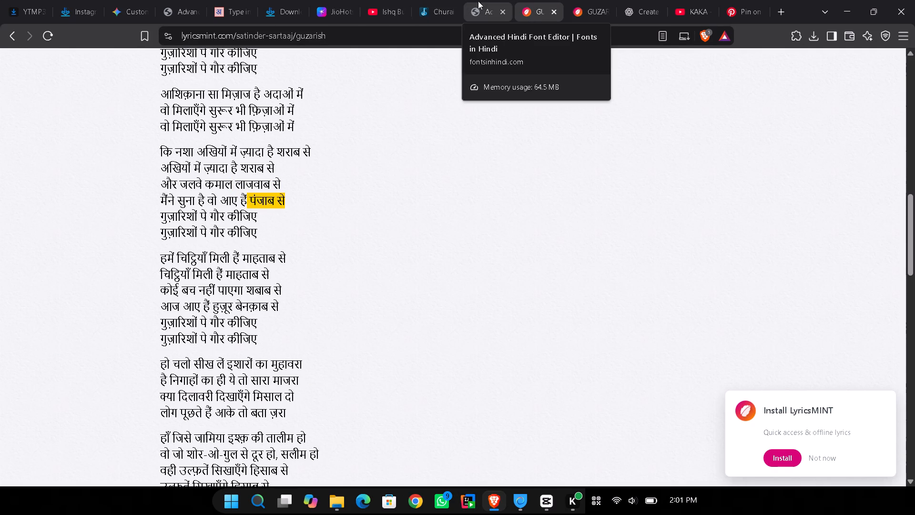
In the Fonts In Hindi editor, replace the Ams Kangna text with "पंजाब से...".
click(478, 1)
click(428, 14)
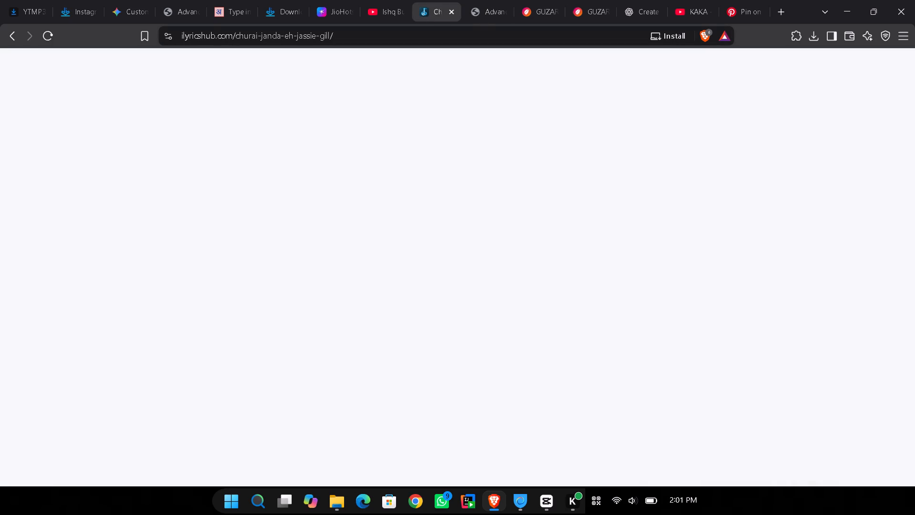
click(489, 4)
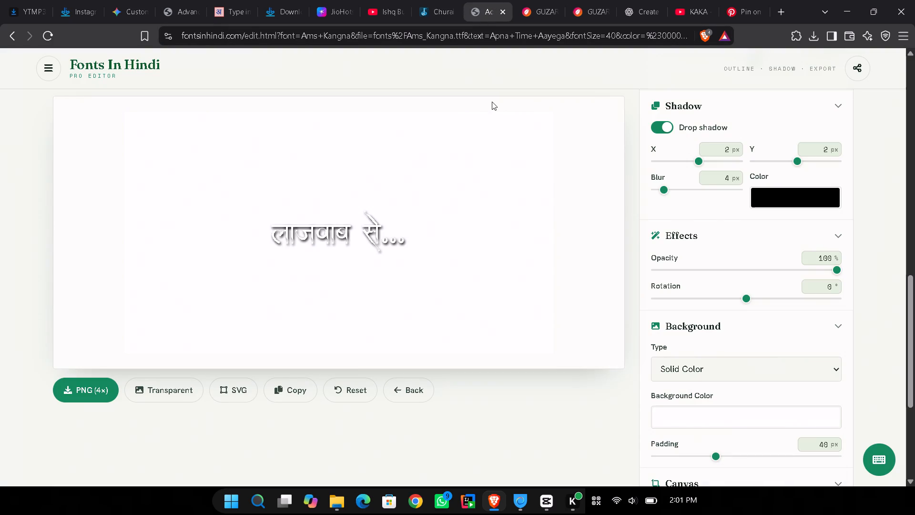
scroll(750, 290, up, 2)
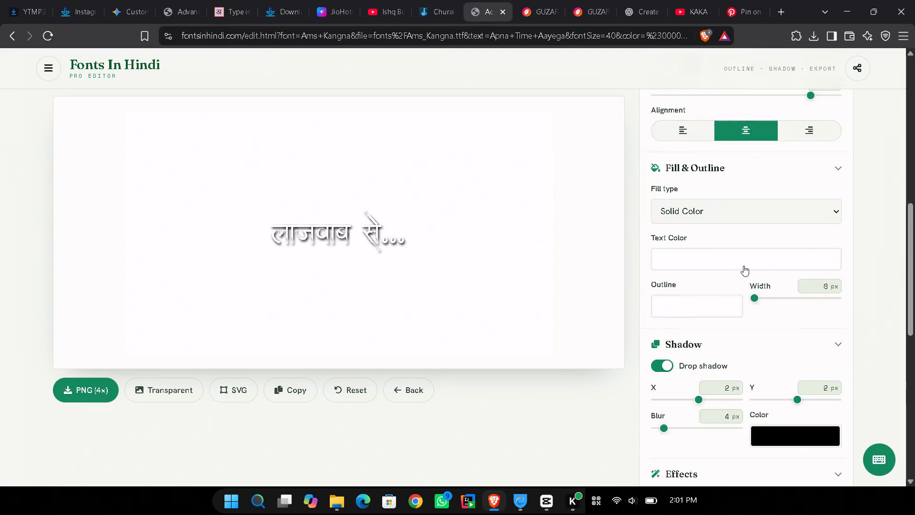
scroll(743, 266, up, 8)
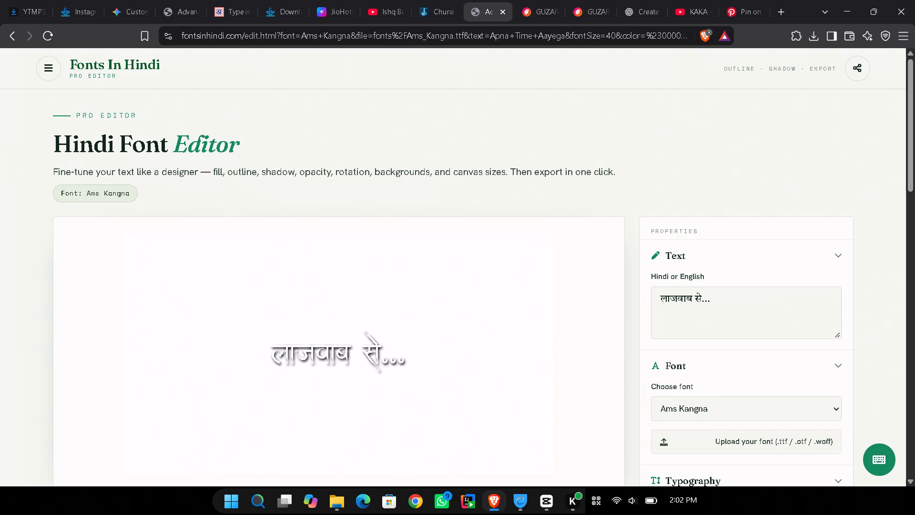
drag(700, 298, 627, 295)
key(ctrl+v)
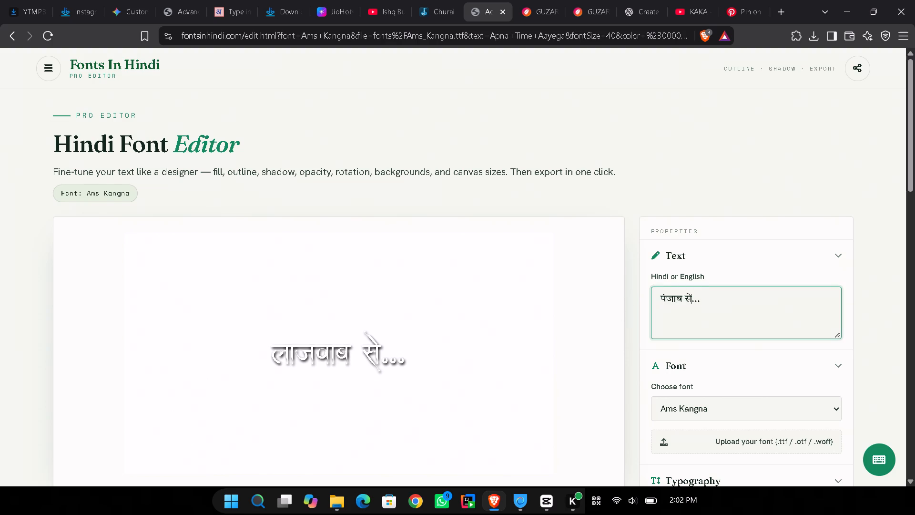
Export the "पंजाब से..." text as a transparent PNG named Ams Kangna_transparent (4) in Downloads.
scroll(487, 366, down, 5)
click(163, 385)
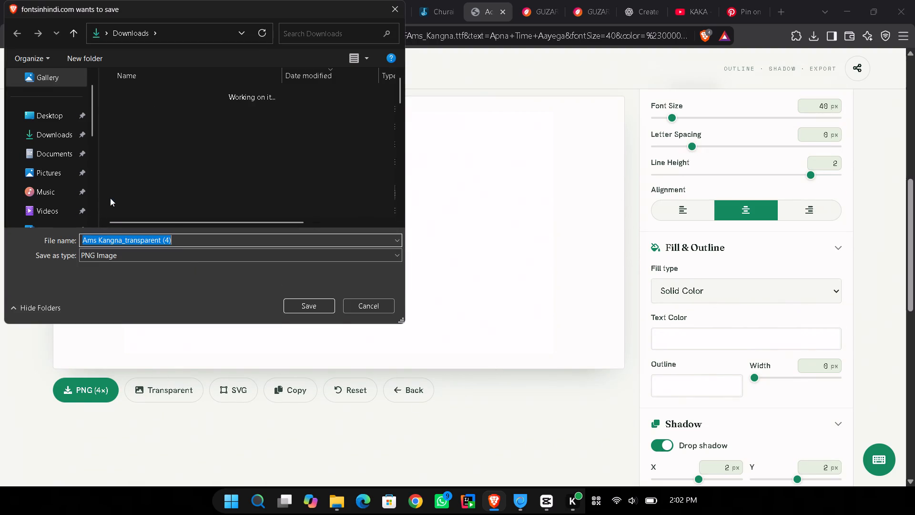
click(64, 141)
click(310, 307)
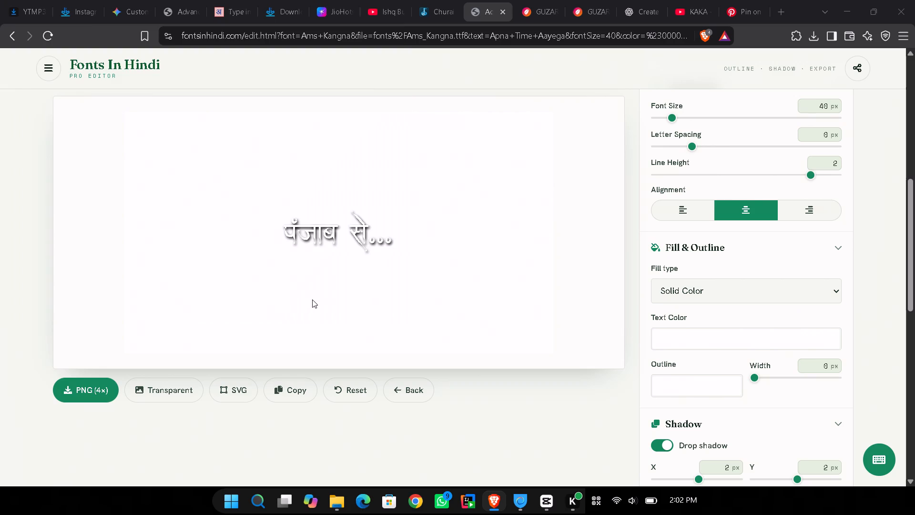
Back in CapCut, import Ams Kangna_transparent (4).png and place it at 00:00:12:04 on the lower overlay track.
click(559, 501)
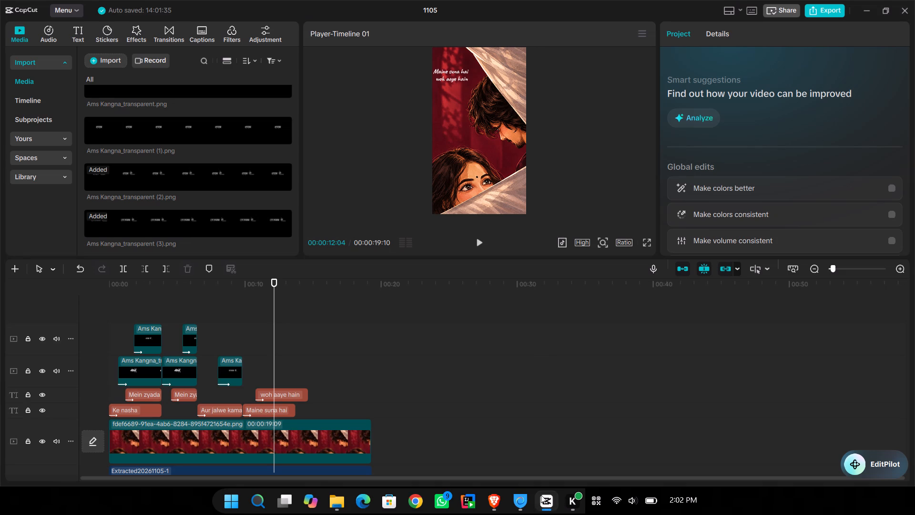
click(108, 62)
click(149, 83)
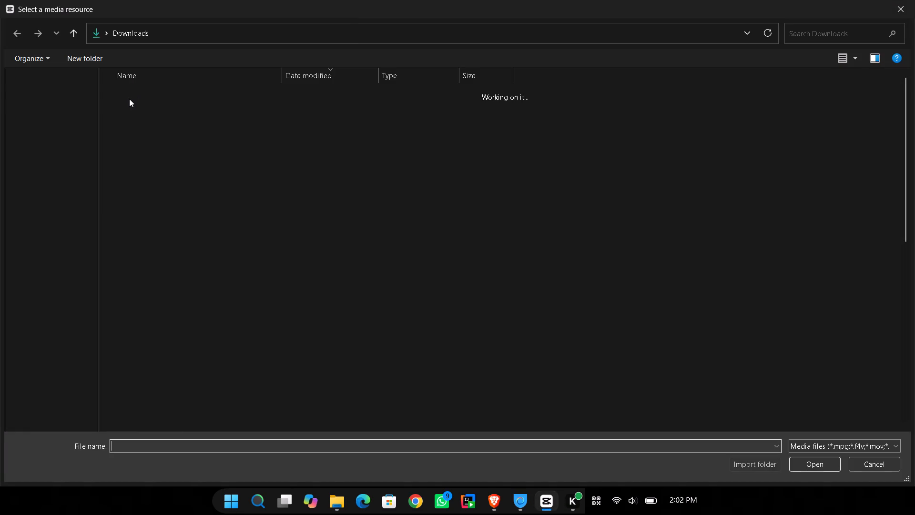
double_click(149, 107)
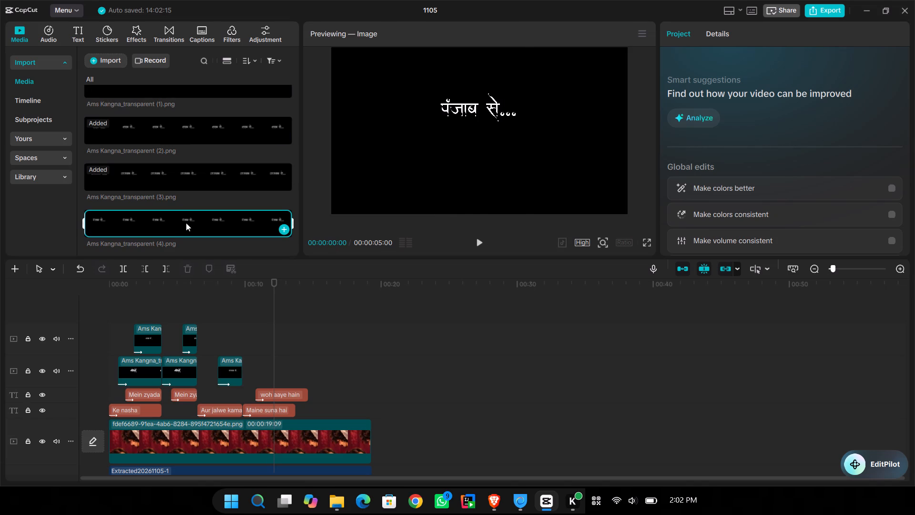
drag(186, 223, 272, 371)
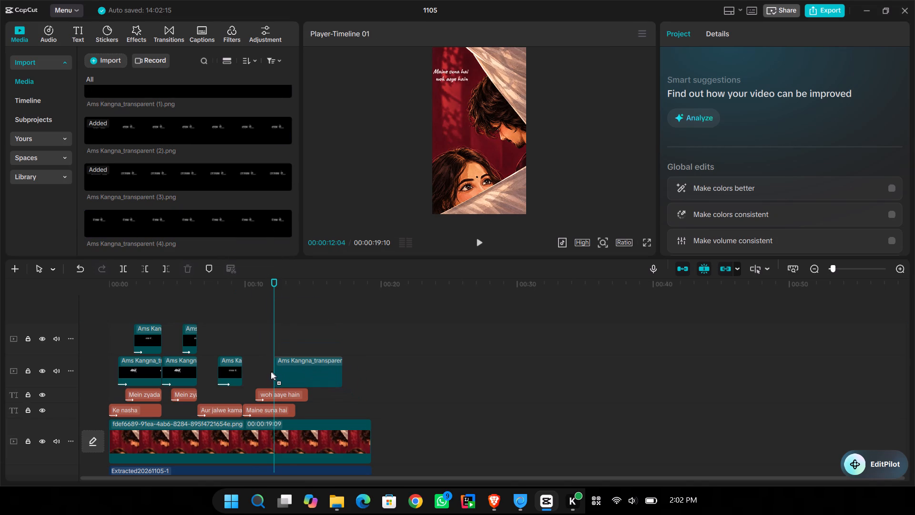
Play back from 00:00:09:25 to check when the "पंजाब से..." image appears against the song.
click(254, 340)
drag(254, 340, 239, 345)
key(v)
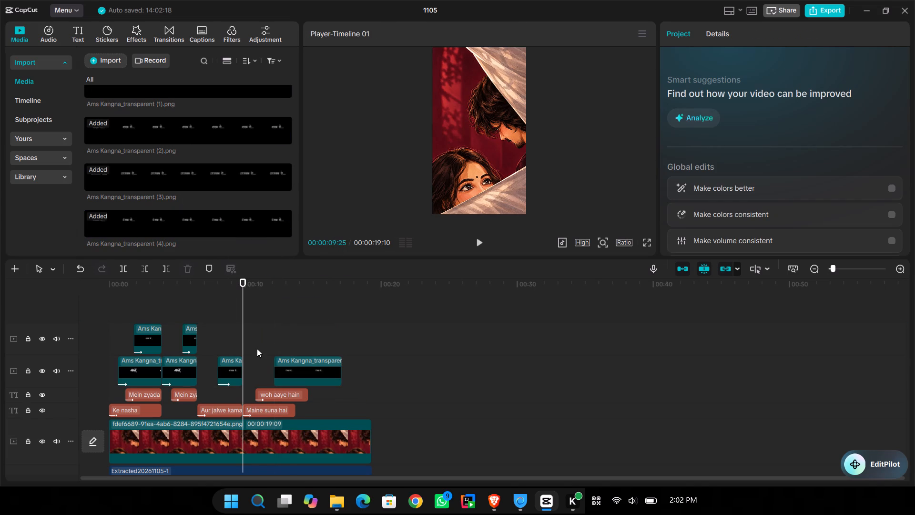
key(space)
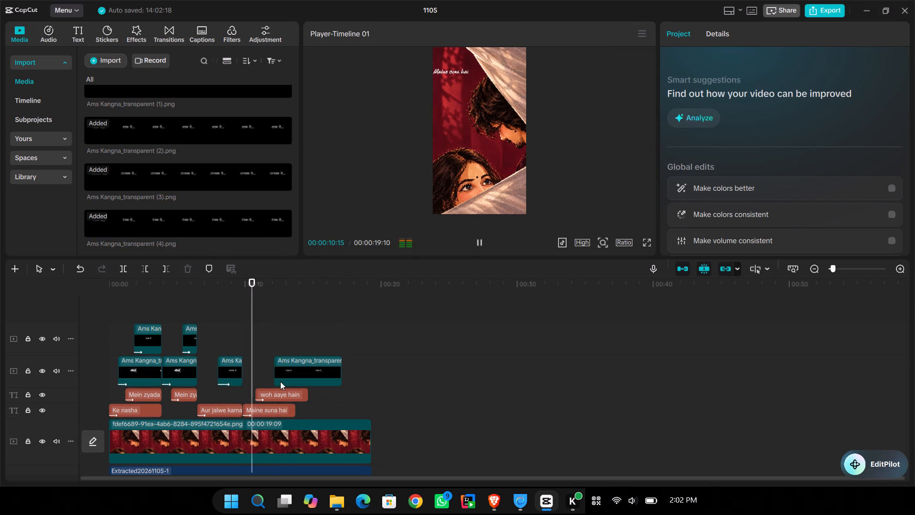
key(space)
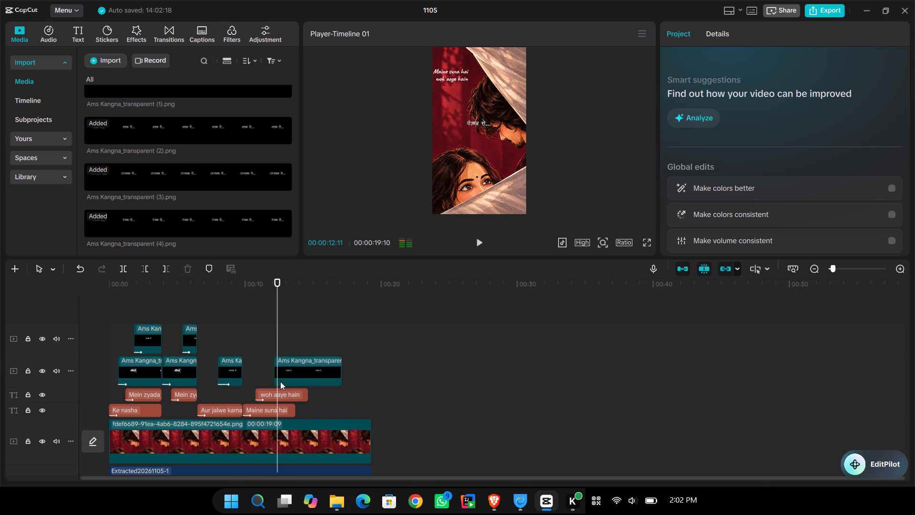
Apply the Fade In entrance animation to the "पंजाब से..." image clip.
click(283, 374)
click(707, 38)
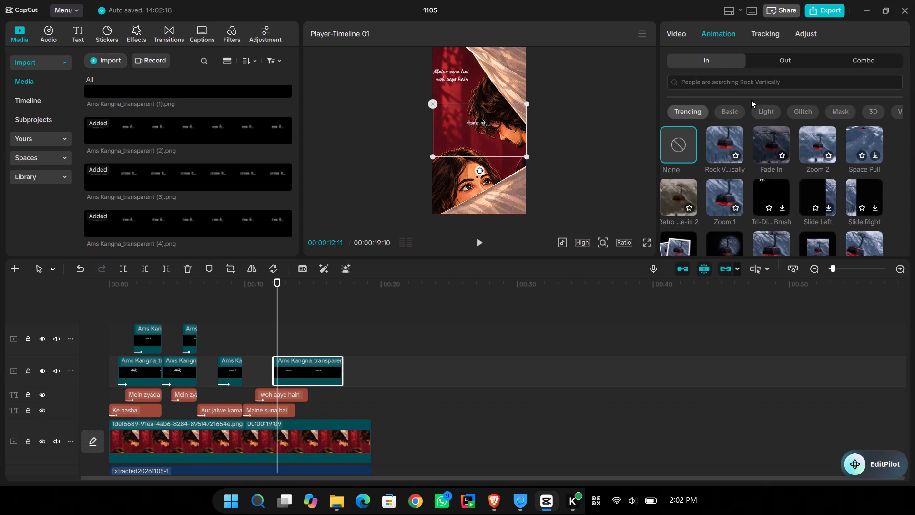
click(765, 139)
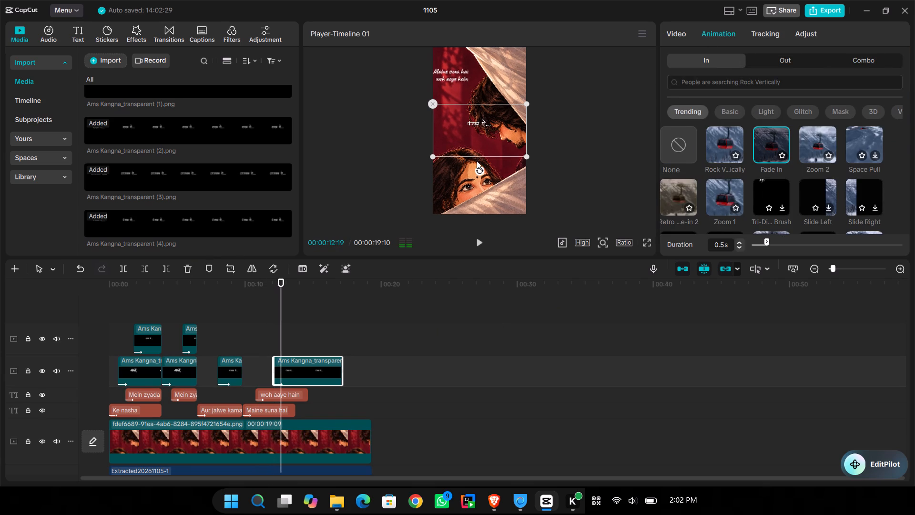
Move the "पंजाब से..." image in the frame so its text sits directly below "woh aaye hain".
drag(488, 147, 467, 110)
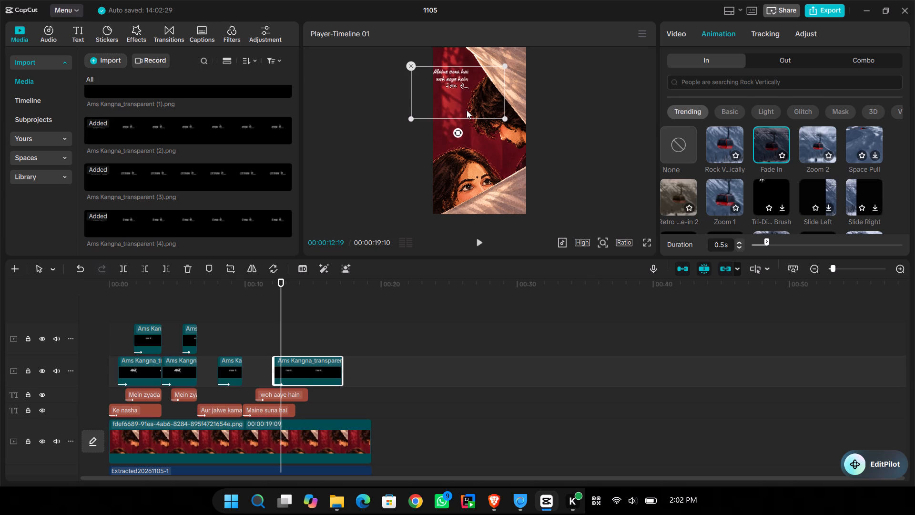
drag(467, 110, 466, 112)
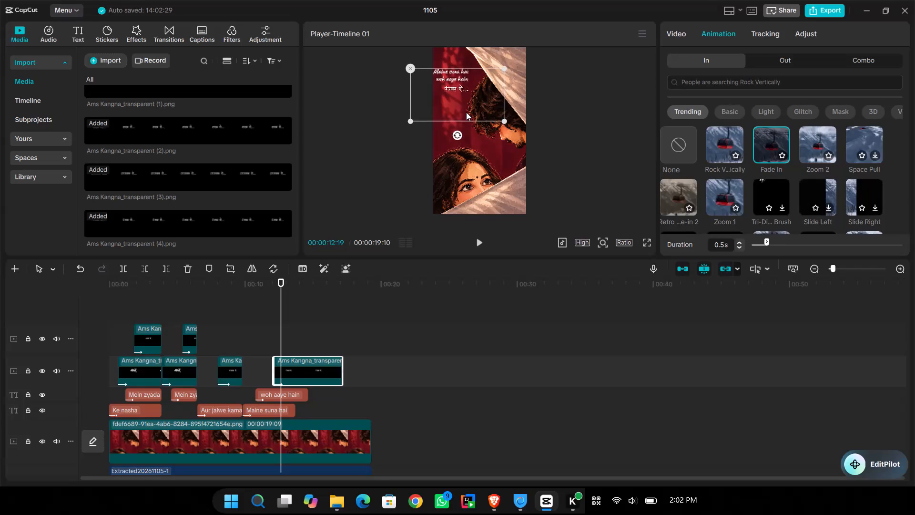
drag(466, 112, 467, 111)
Play back from before "woh aaye hain" to check the timing of the "पंजाब से..." image against the song.
click(254, 320)
drag(254, 320, 251, 320)
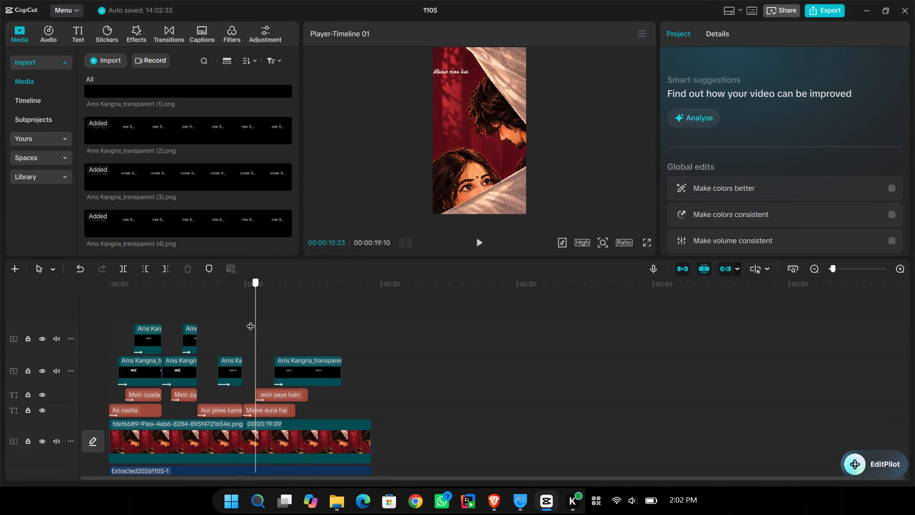
drag(251, 320, 238, 325)
key(space)
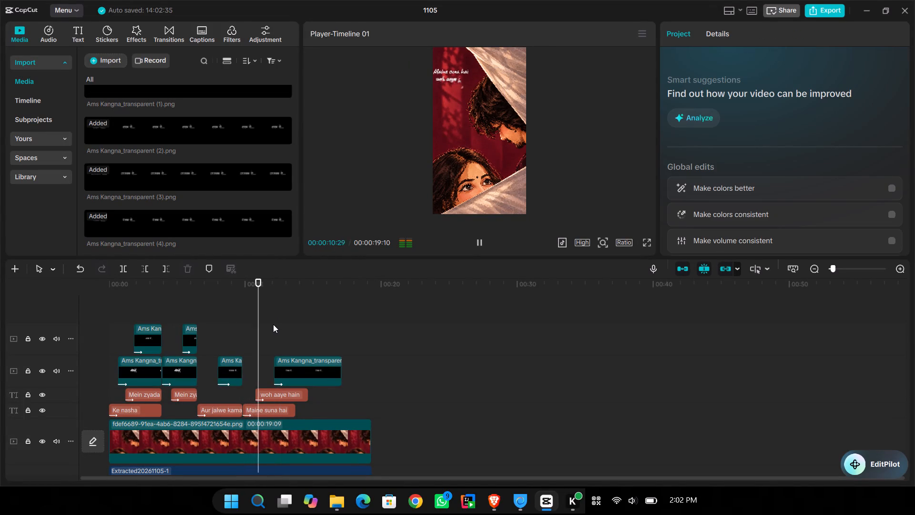
key(space)
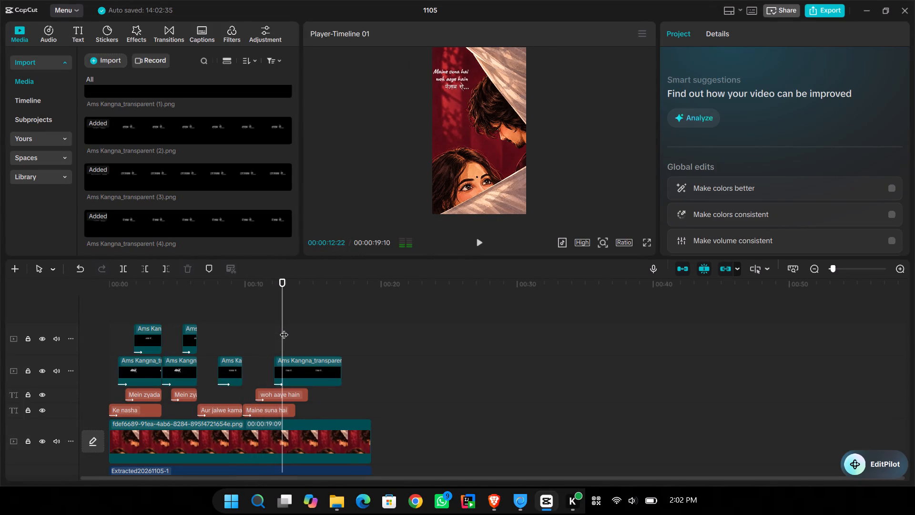
key(space)
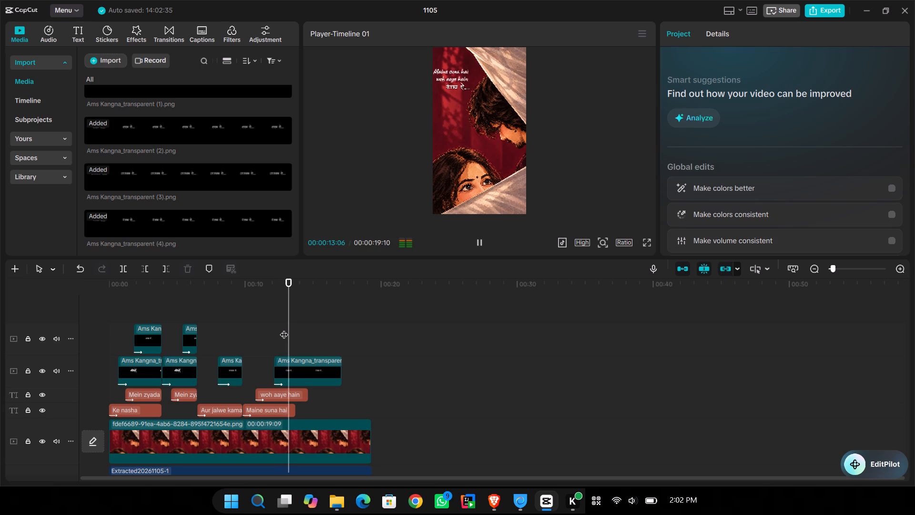
key(space)
click(284, 329)
drag(284, 329, 276, 331)
key(space)
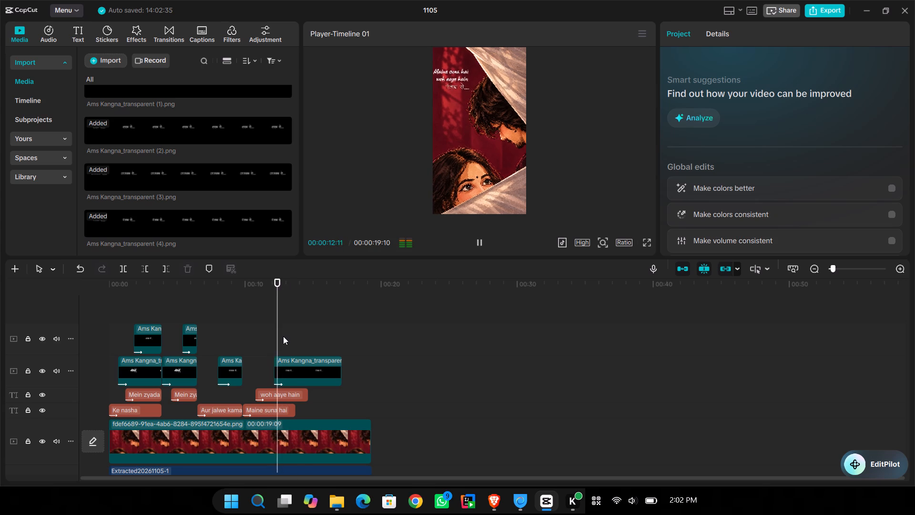
key(space)
key(space)
key(space)
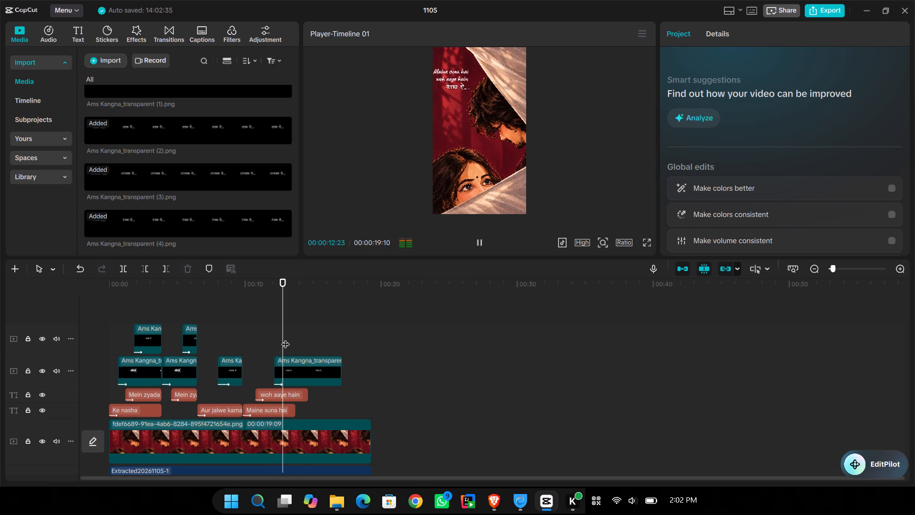
Shift the "पंजाब से..." image clip slightly earlier on the timeline and play it back against the song.
click(302, 372)
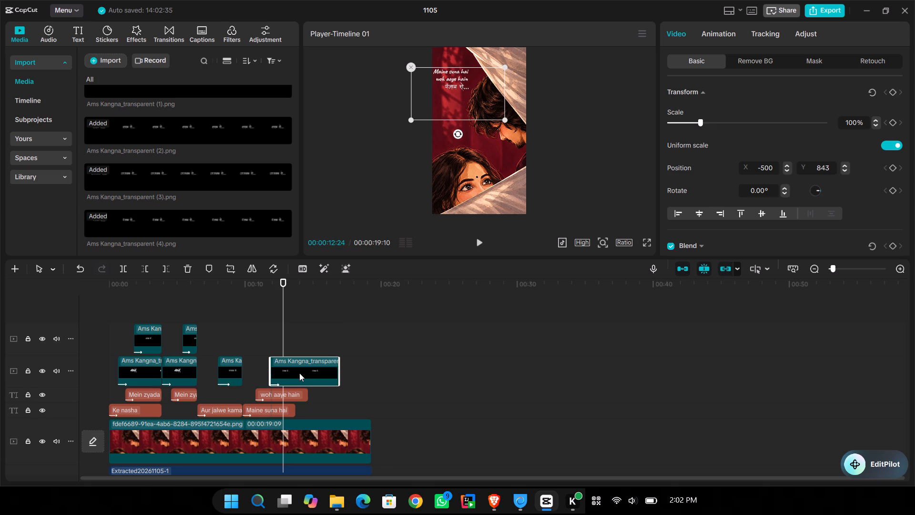
click(261, 340)
key(space)
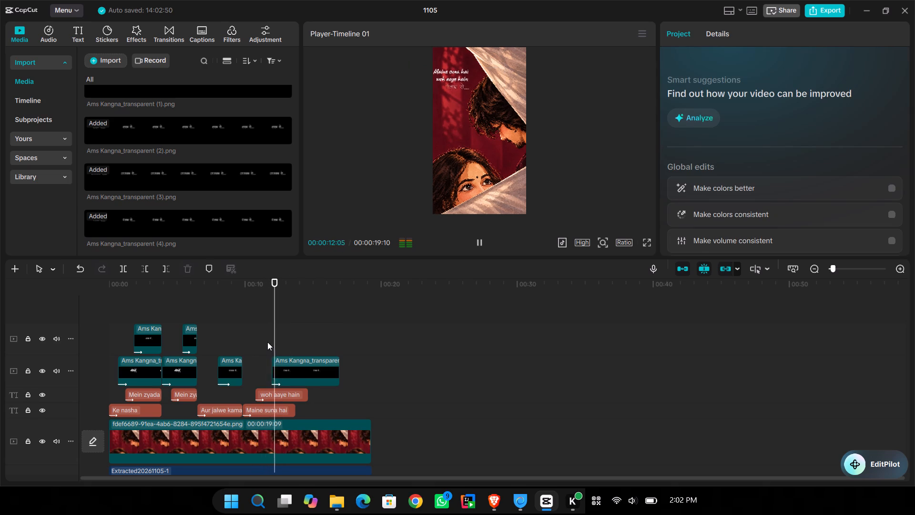
key(space)
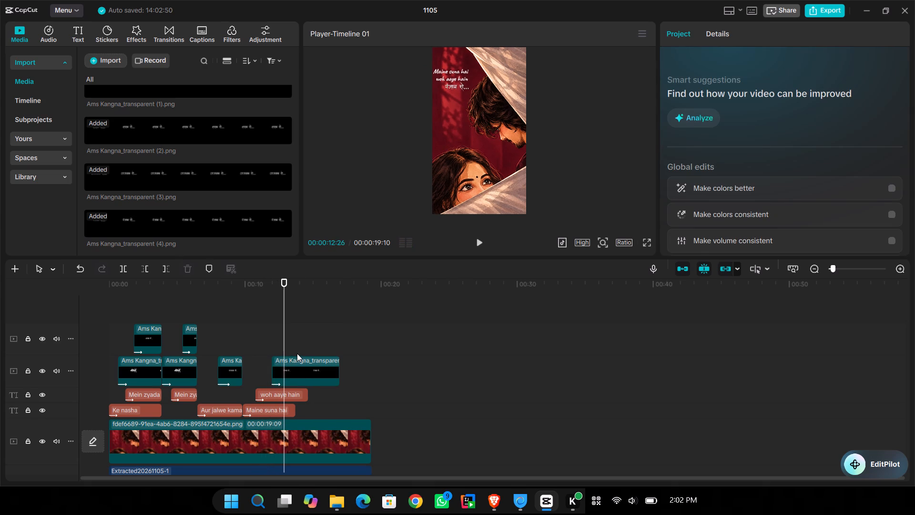
Split the "Maine suna hai", "woh aaye hain" and "पंजाब से..." clips at 00:00:12:26 and delete their remainders.
click(285, 347)
drag(295, 336, 290, 414)
key(ctrl+b)
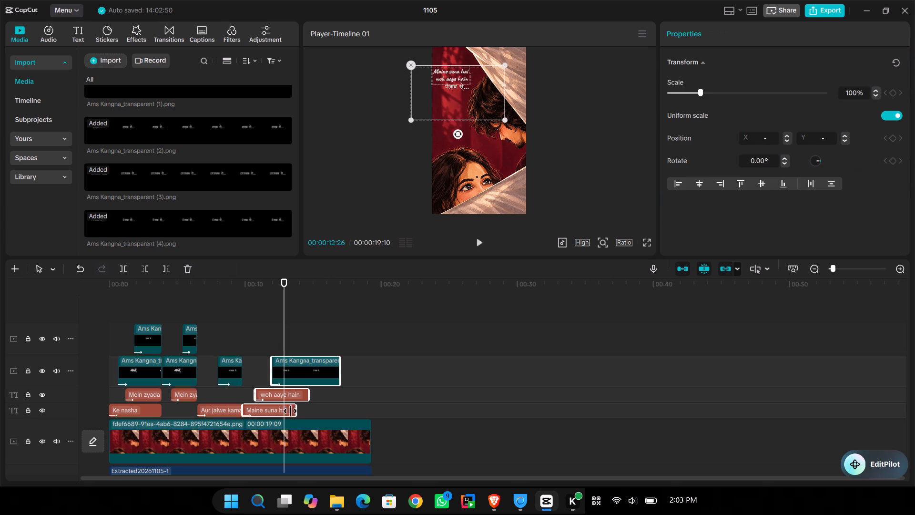
key(BackSpace)
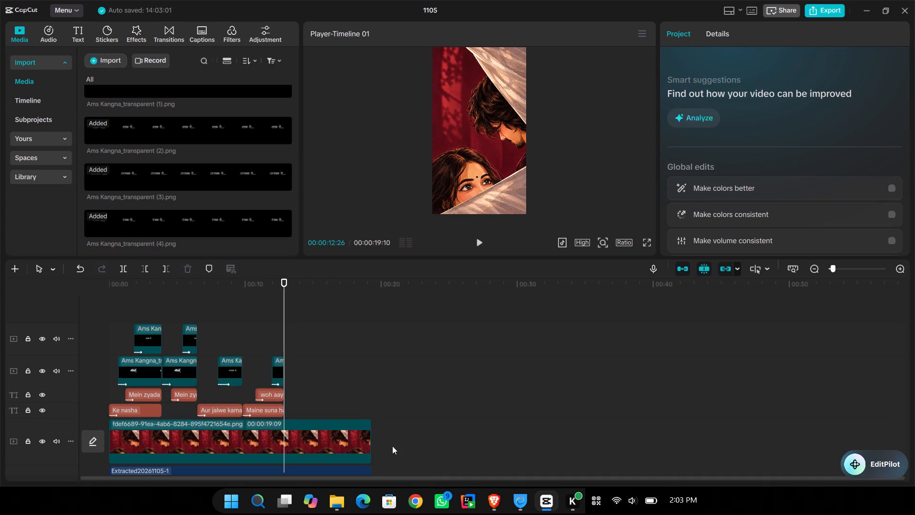
Copy "Guzarishon pe" from the romanized lyrics page in Brave and add it in CapCut as a "Ke nasha"-styled text clip at 00:00:12:26.
click(488, 503)
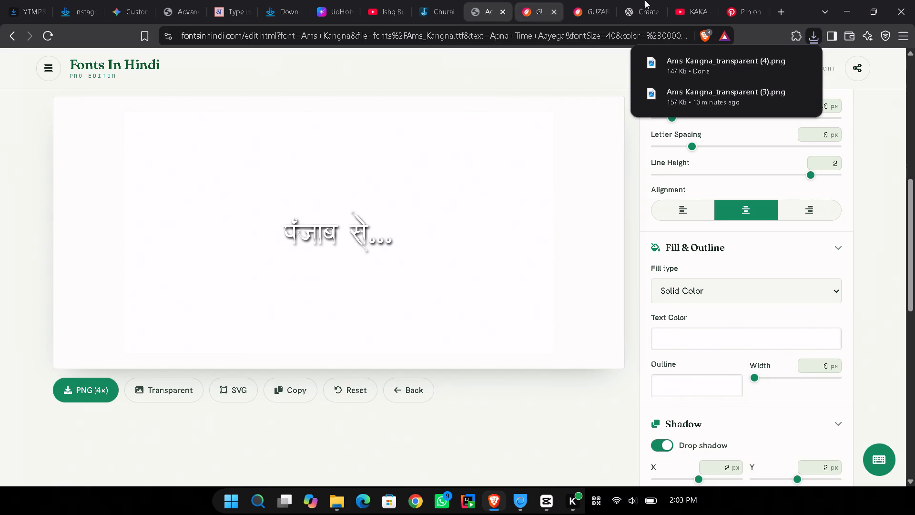
click(579, 1)
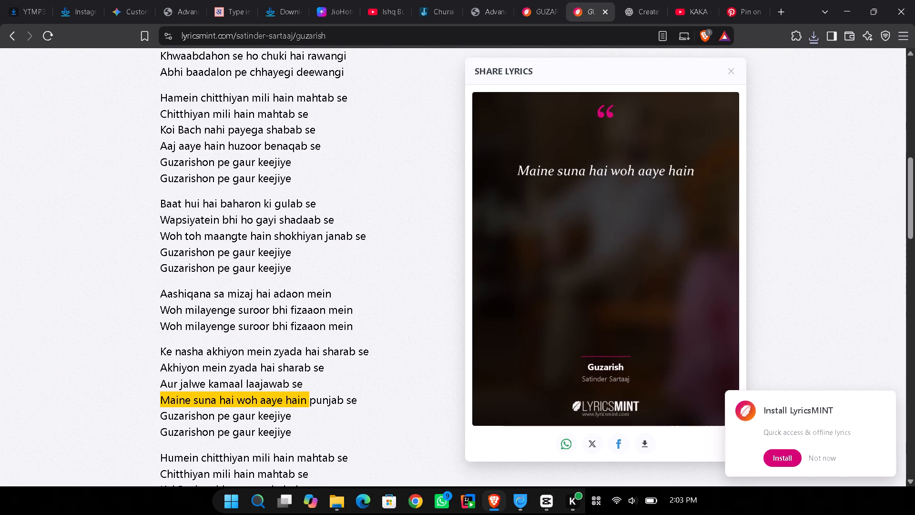
drag(228, 414, 147, 418)
key(ctrl+c)
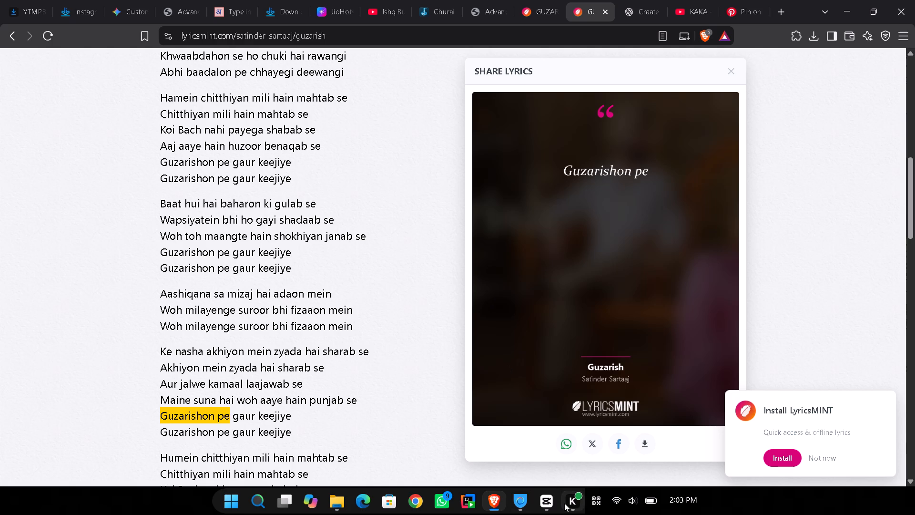
click(548, 501)
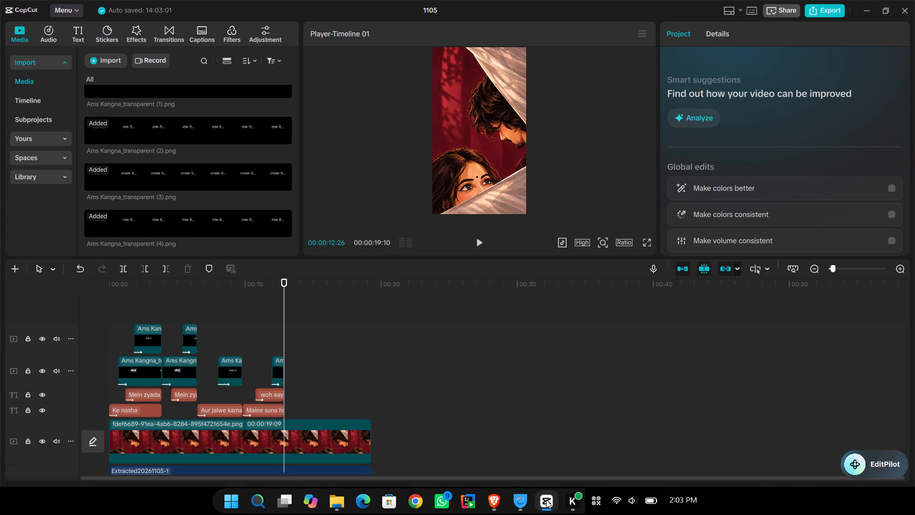
key(ctrl+v)
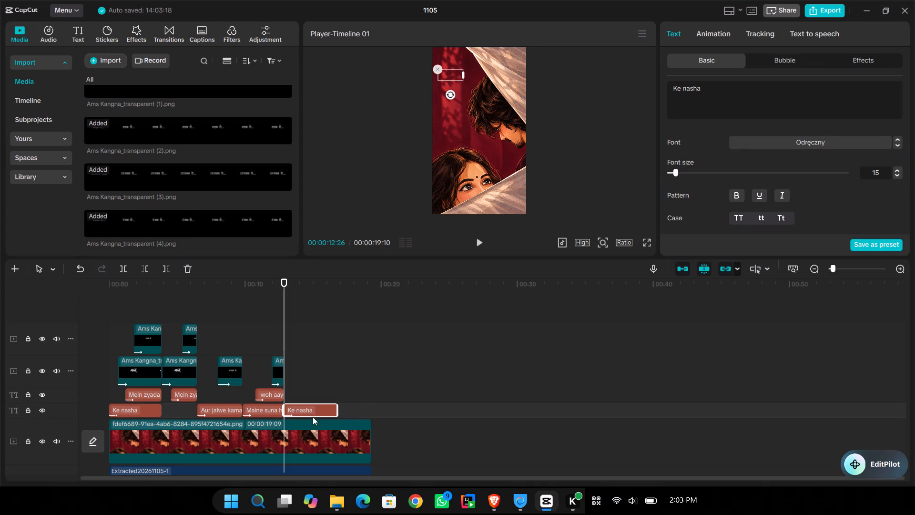
drag(718, 87, 491, 89)
key(ctrl+v)
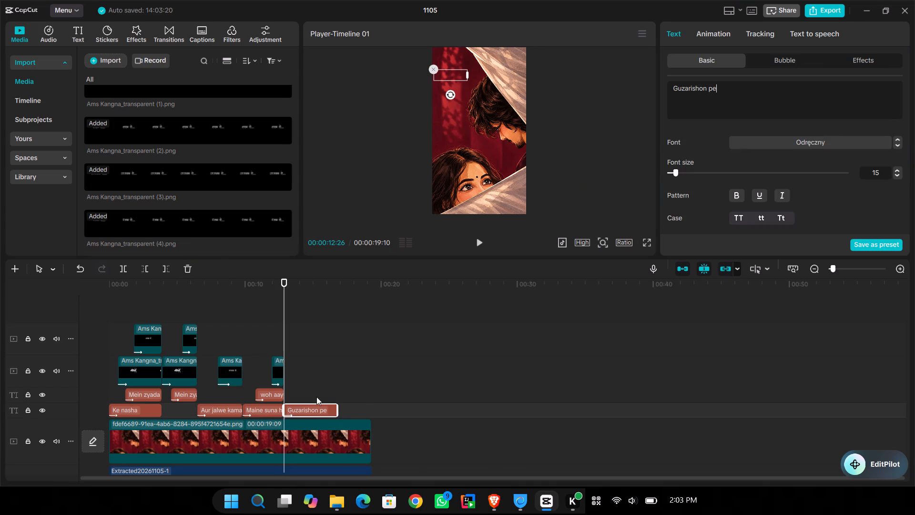
In Brave, copy "गौर कीजिए" from the Hindi lyrics page into the Hindi Font Editor and export it as a transparent PNG.
click(498, 499)
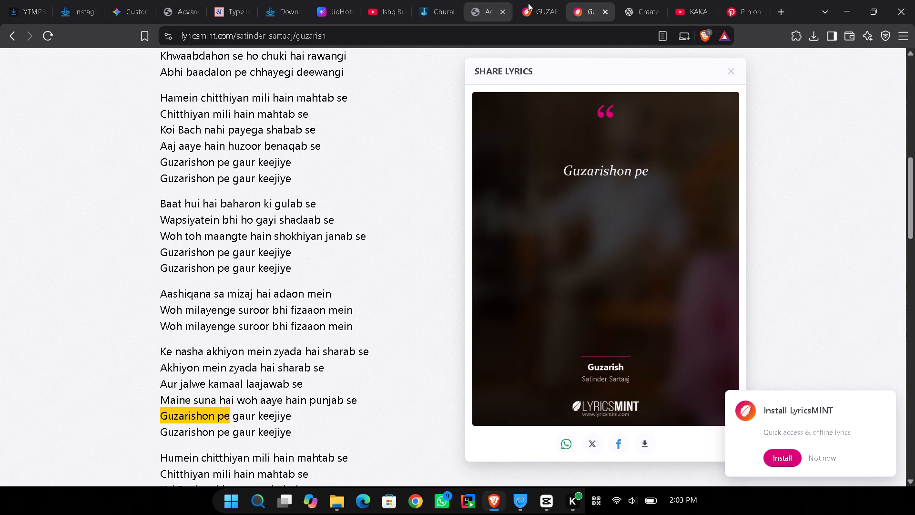
click(533, 1)
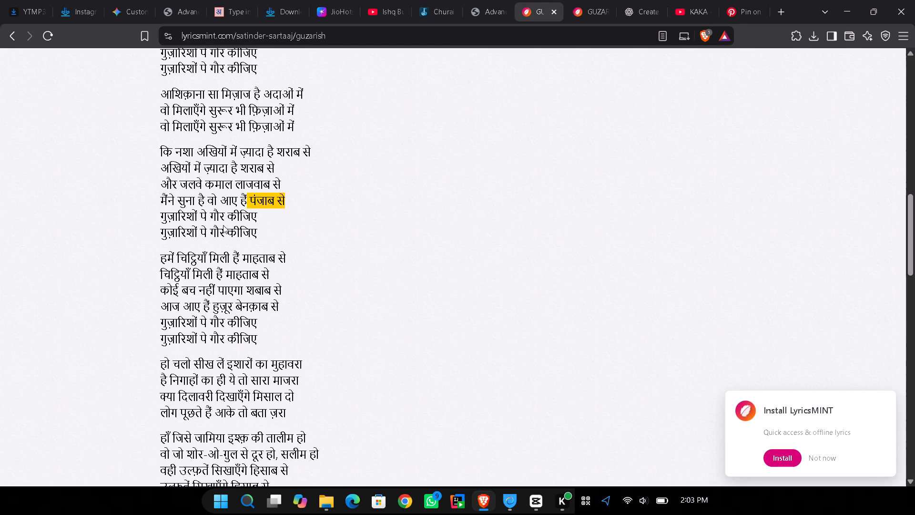
drag(208, 213, 352, 212)
key(ctrl+c)
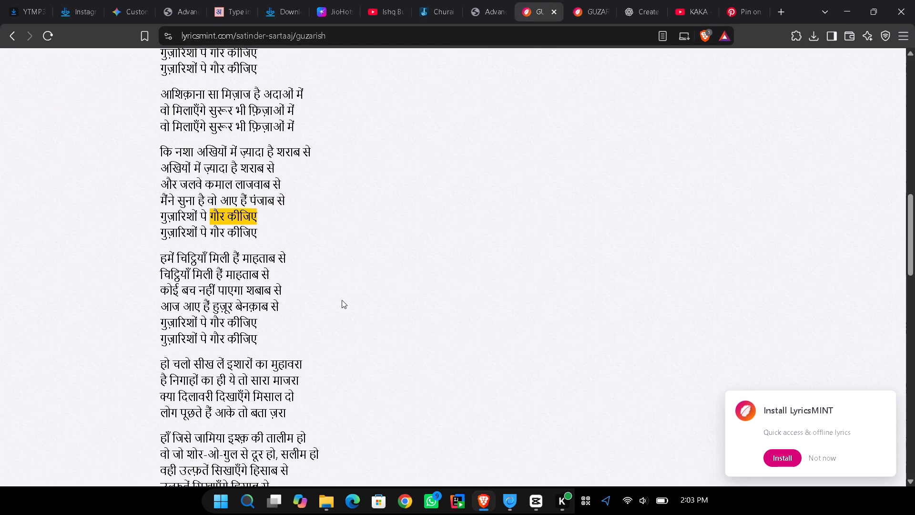
click(487, 0)
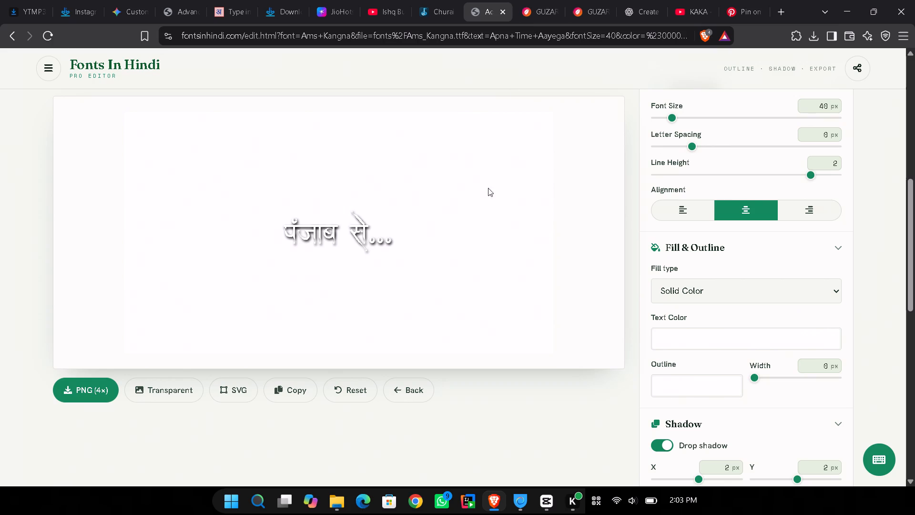
scroll(702, 158, up, 3)
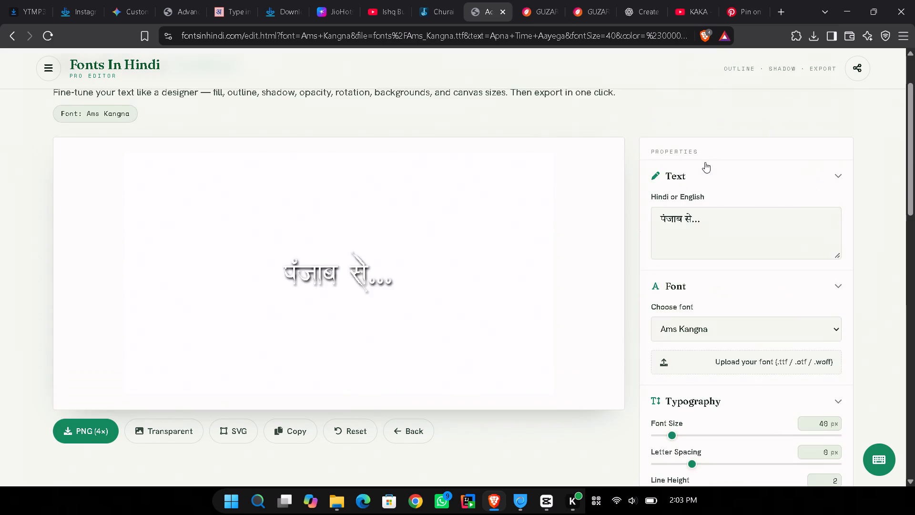
scroll(705, 162, up, 2)
drag(715, 305, 634, 303)
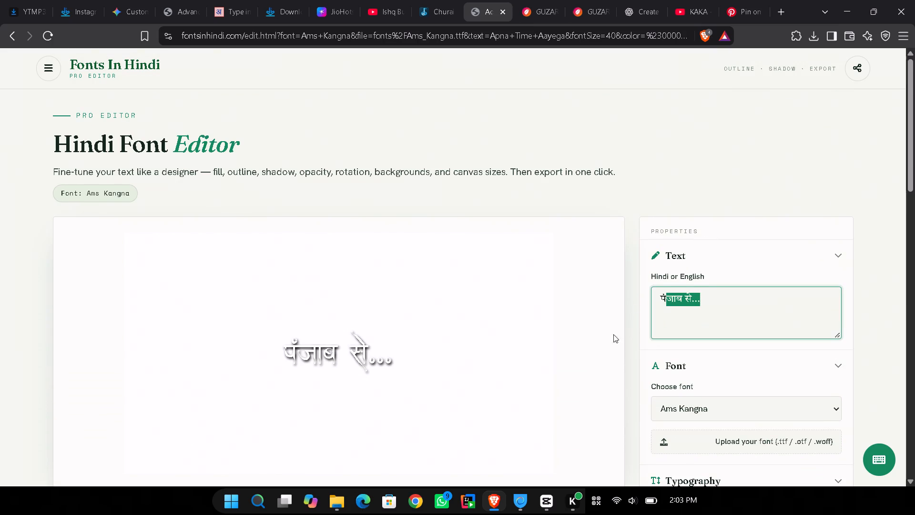
key(ctrl+v)
scroll(491, 376, down, 5)
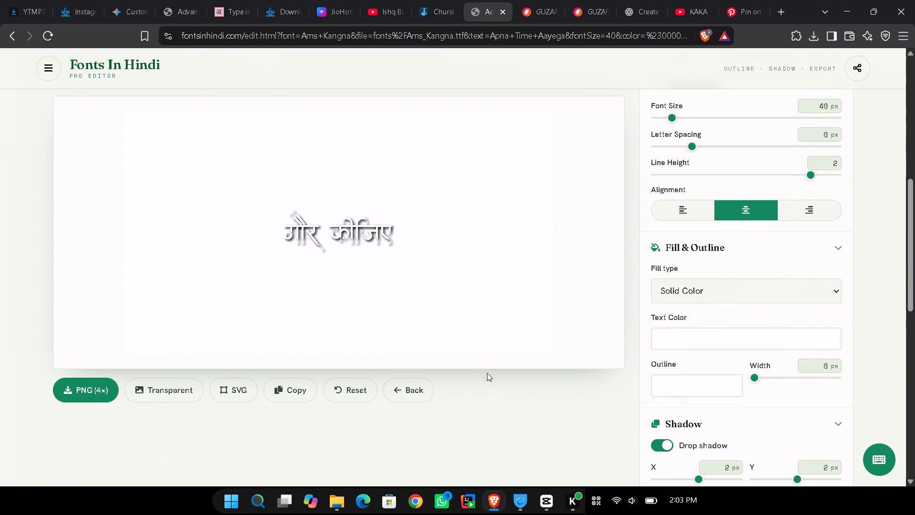
click(166, 400)
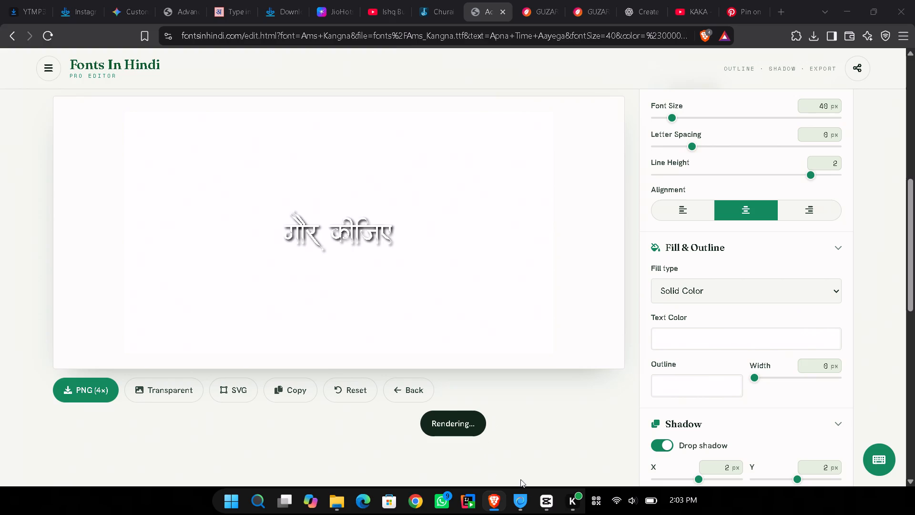
click(317, 311)
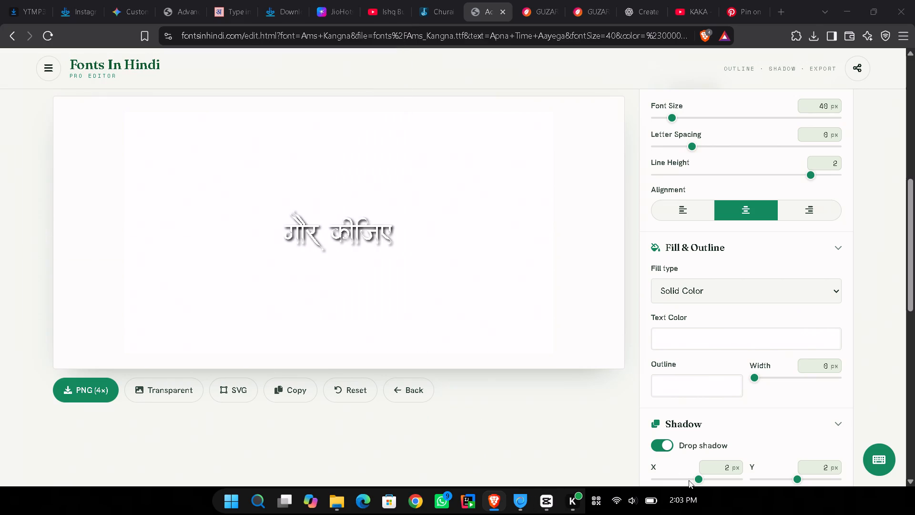
Copy "गुज़ारिशों" from the Hindi lyrics page, replace the font editor's text with it and export another transparent PNG.
click(527, 8)
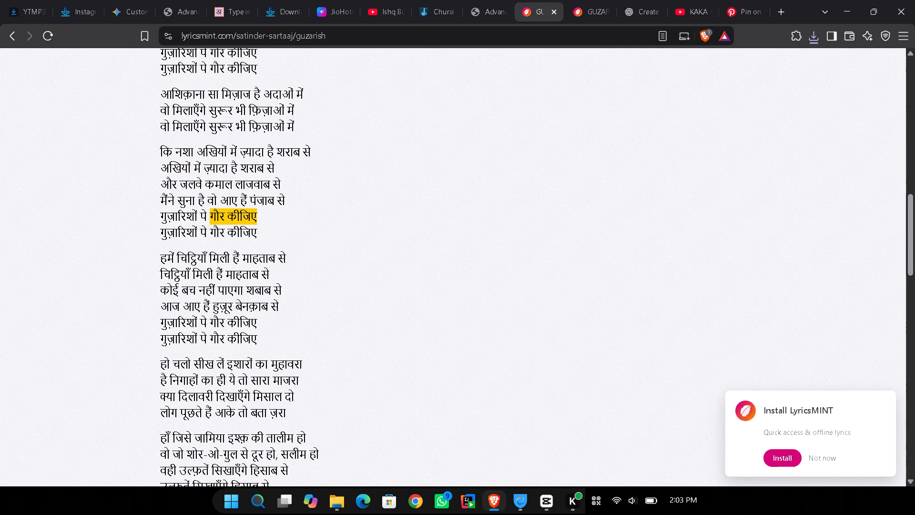
drag(206, 231, 140, 224)
click(140, 224)
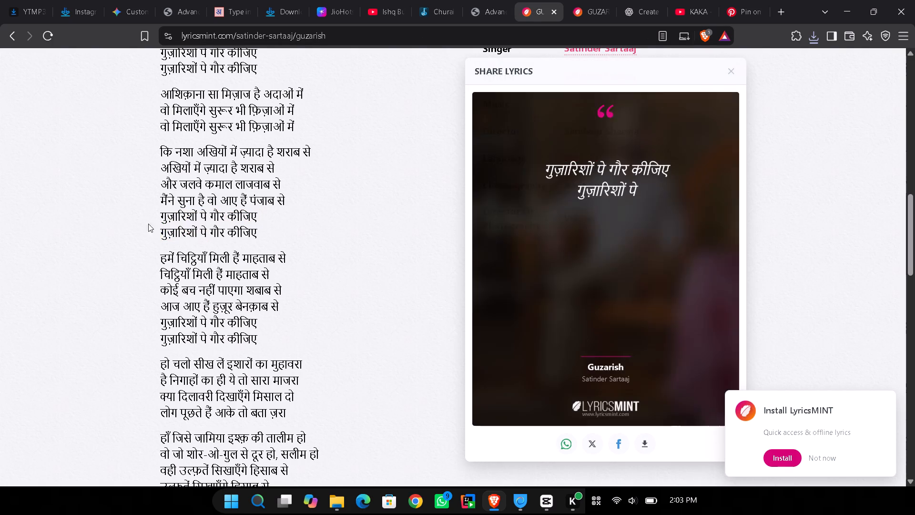
drag(198, 233, 141, 224)
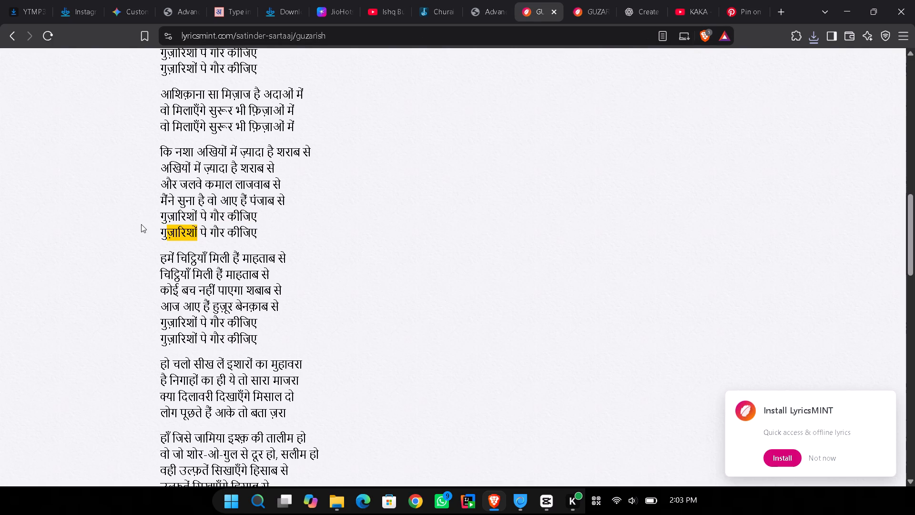
drag(141, 224, 155, 232)
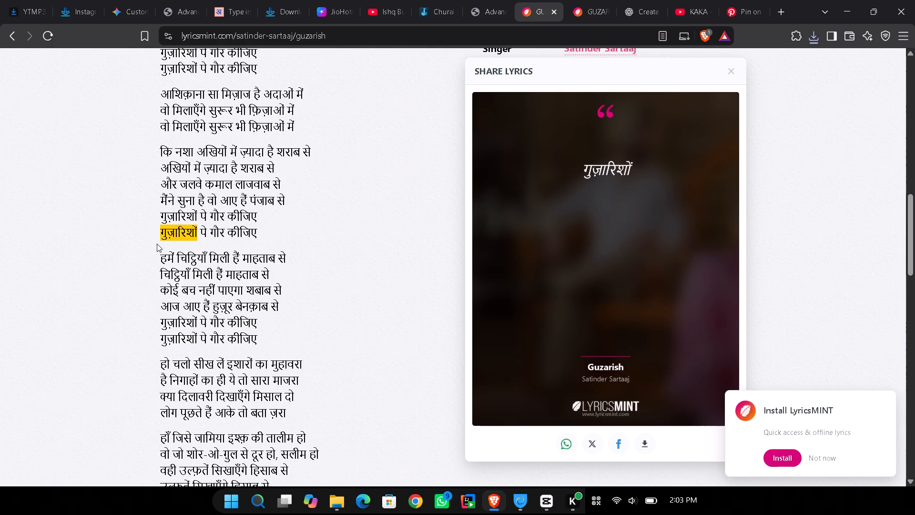
key(ctrl+c)
click(488, 5)
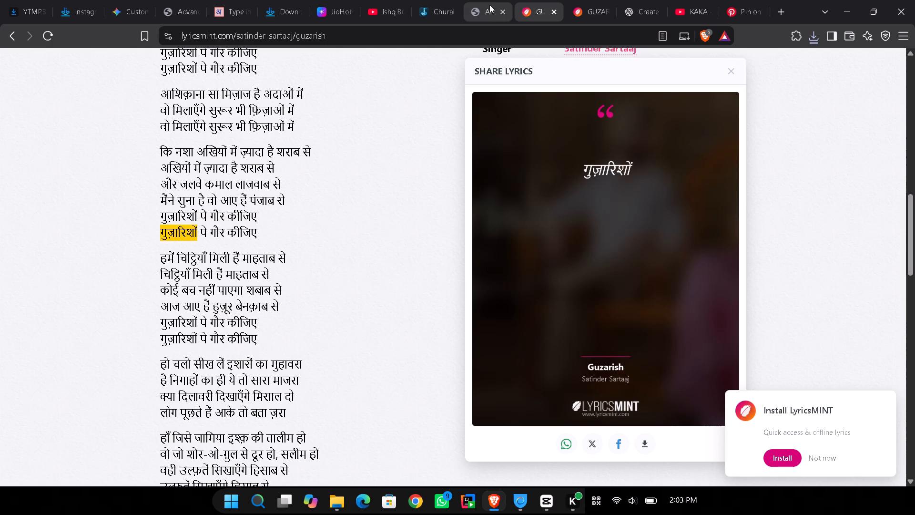
scroll(661, 185, up, 3)
drag(706, 144, 652, 129)
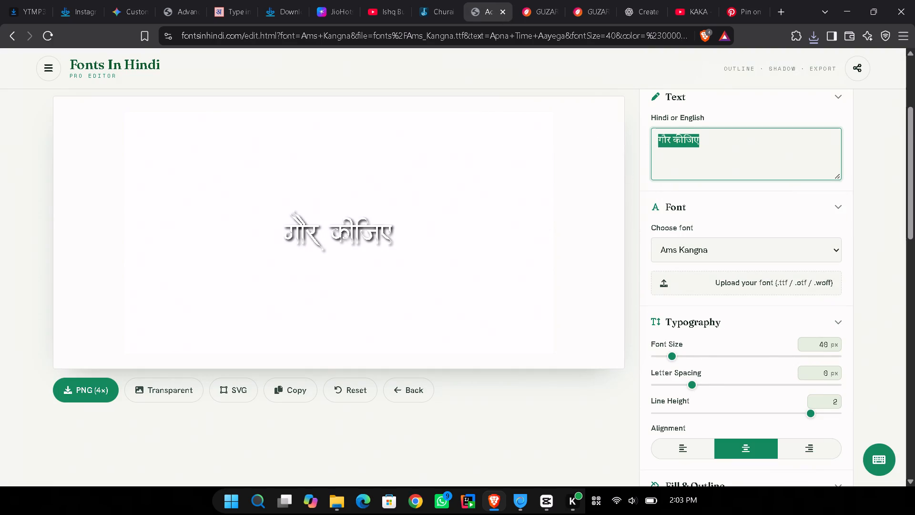
drag(652, 129, 651, 129)
key(ctrl+v)
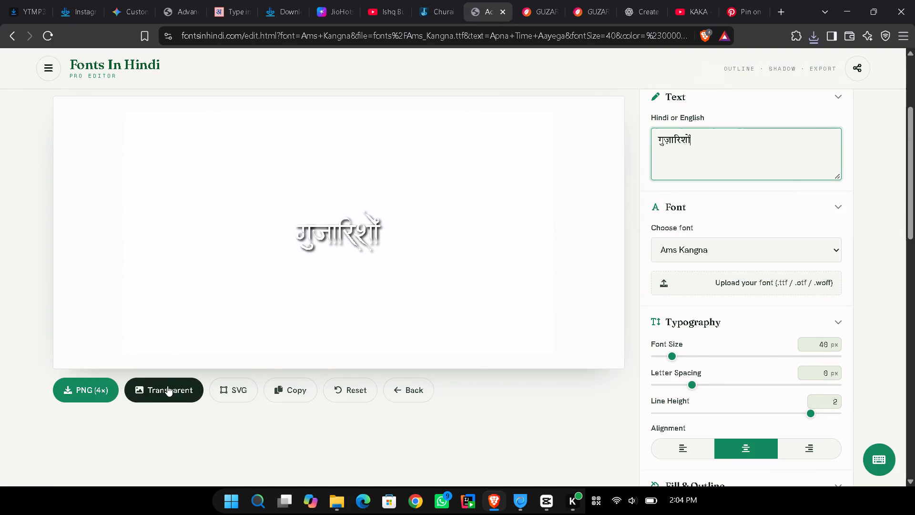
click(167, 386)
key(Return)
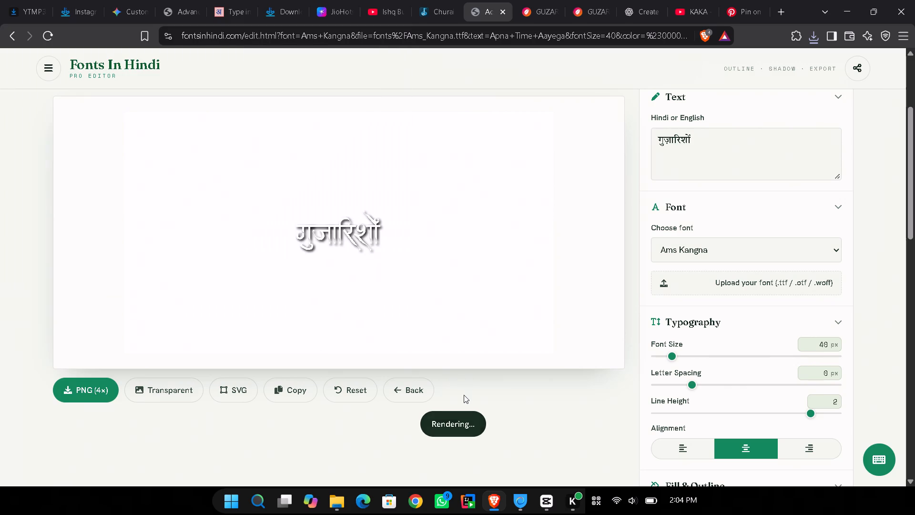
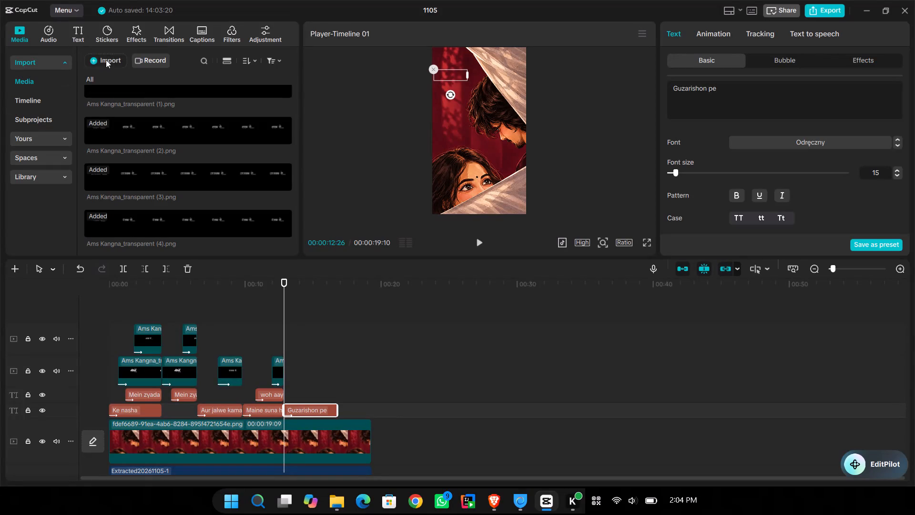
Import the Ams Kangna_transparent (5) and (6) PNG images from Downloads into the project media.
click(142, 86)
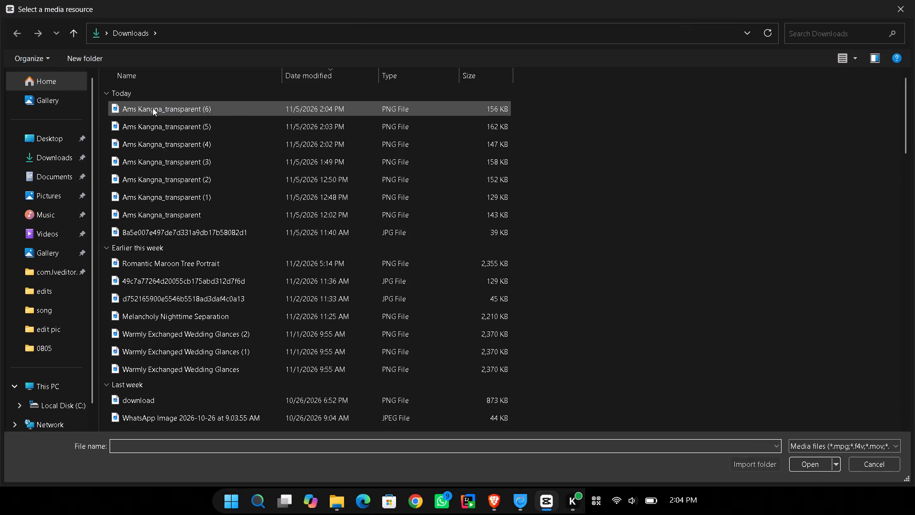
drag(157, 128, 148, 102)
drag(204, 87, 233, 121)
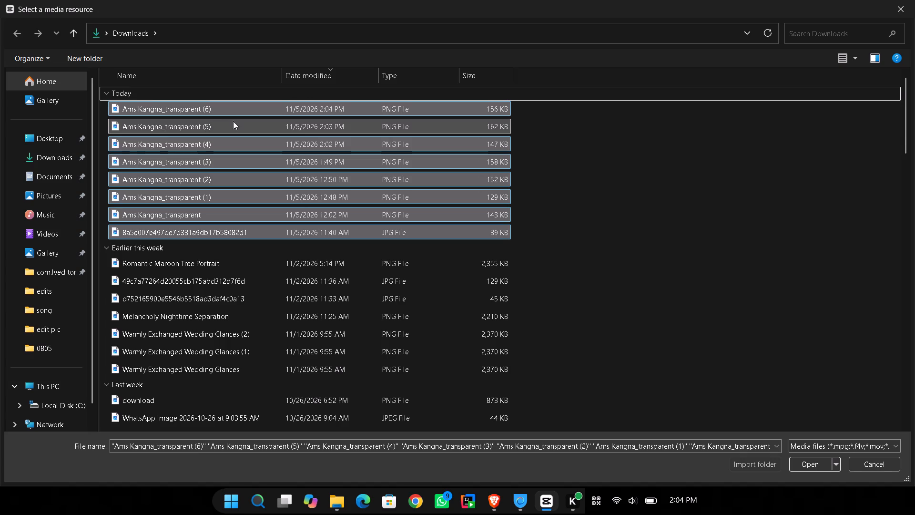
drag(233, 121, 240, 105)
click(235, 111)
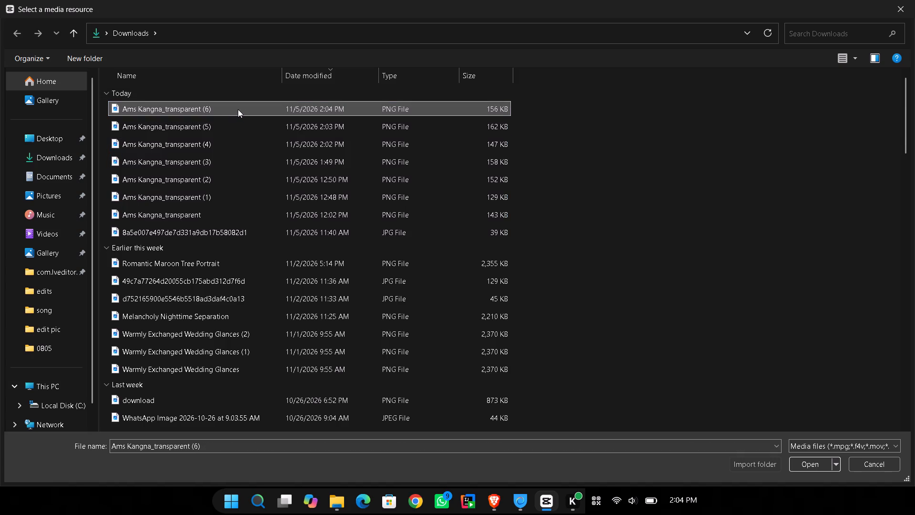
key(shift+Down)
key(Return)
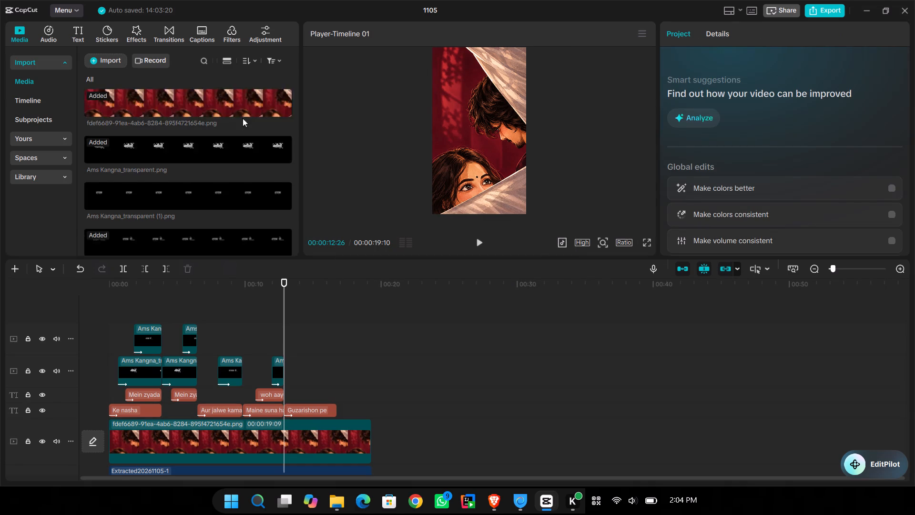
Place the "गुज़ारिशों" image, Ams Kangna_transparent (6).png, on the lower overlay track and start it at 00:00:13:26.
drag(249, 134, 249, 138)
click(236, 175)
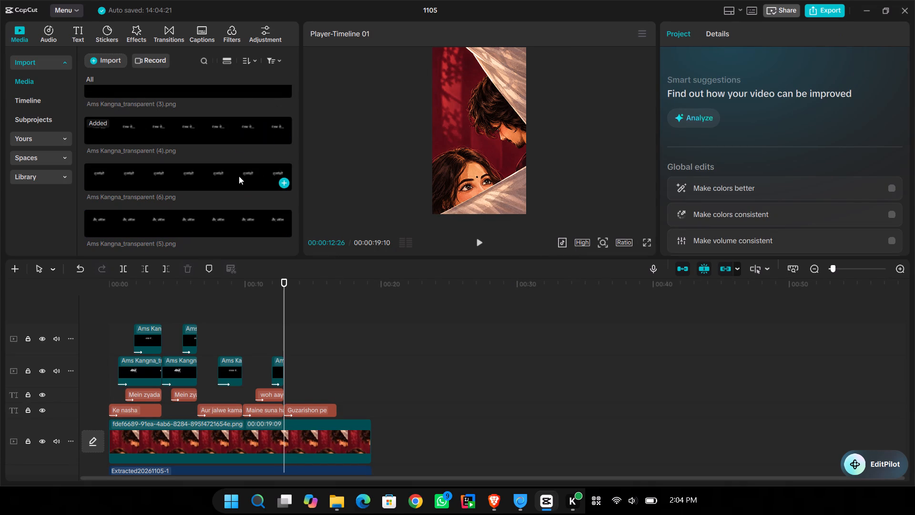
drag(216, 179, 284, 298)
drag(284, 298, 299, 395)
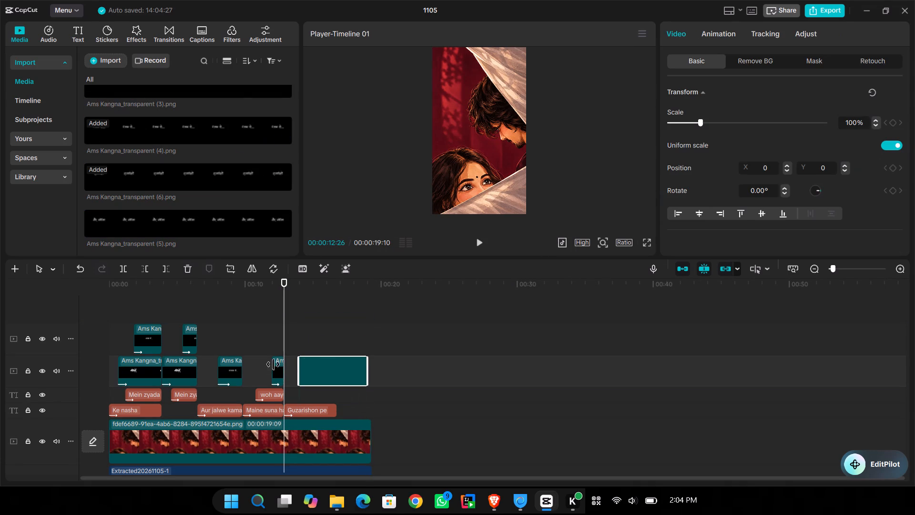
click(281, 331)
key(space)
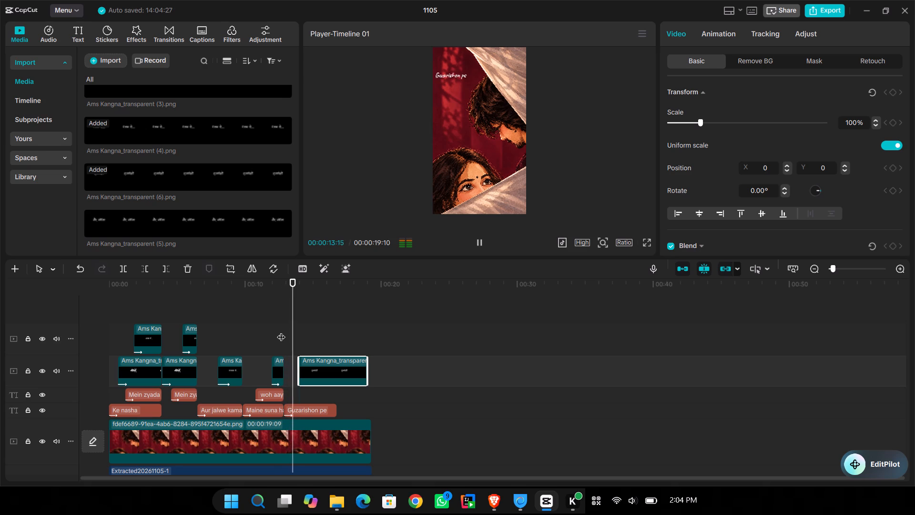
key(space)
click(274, 324)
key(space)
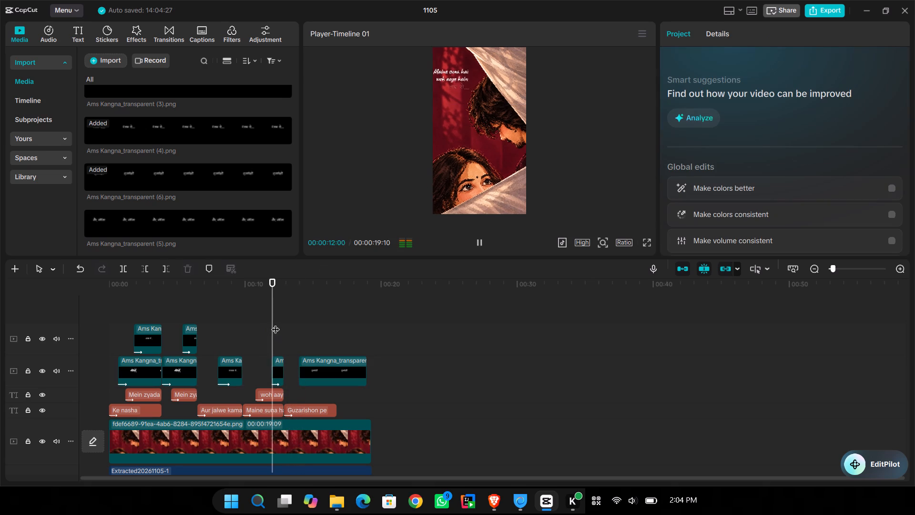
key(space)
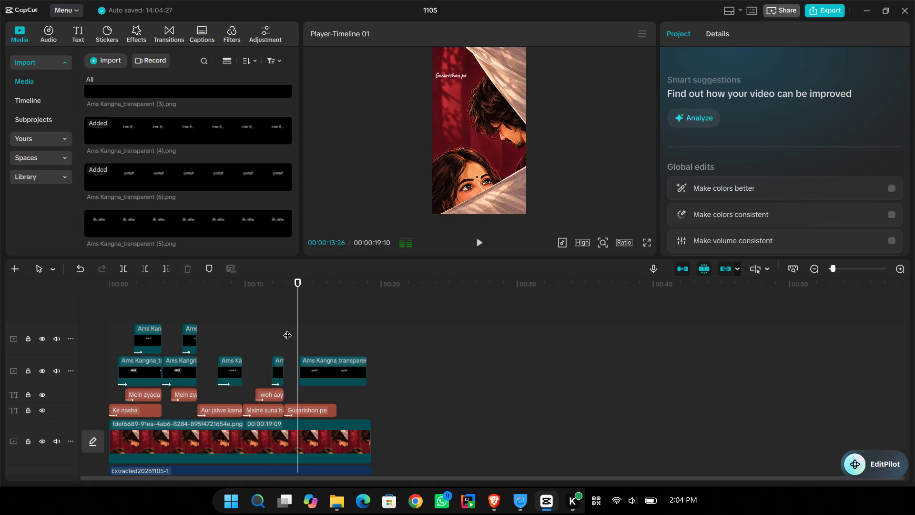
click(315, 360)
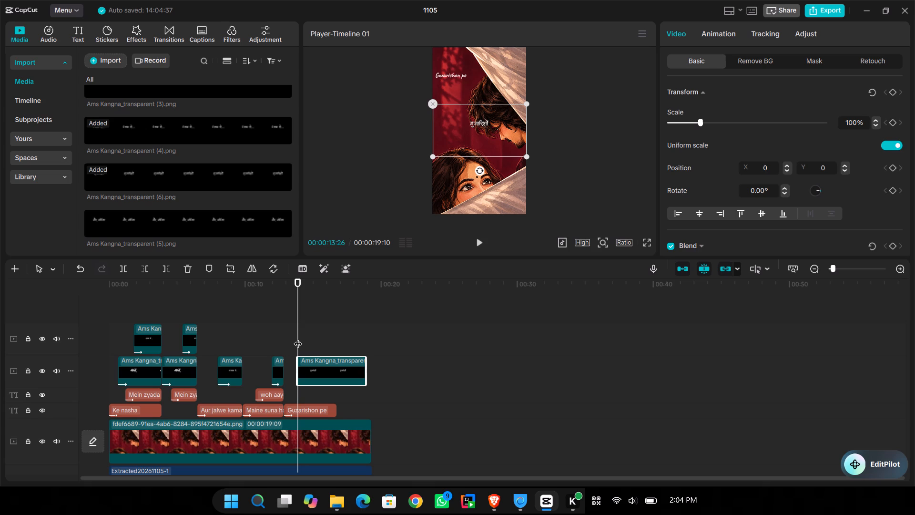
Replay the song from the "Guzarishon pe" text and shift the "गुज़ारिशों" image clip to start at 00:00:13:23.
ctrl+scroll(298, 338, up, 14)
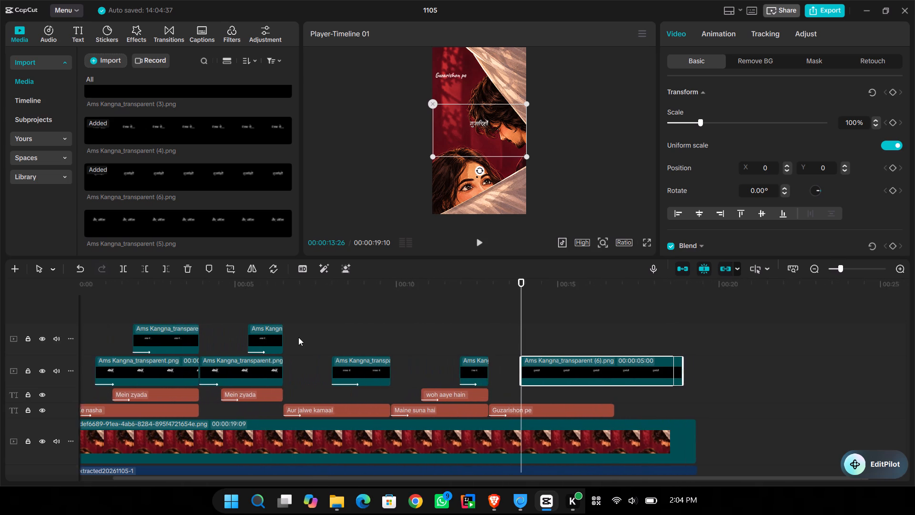
ctrl+scroll(298, 337, up, 9)
click(298, 356)
click(469, 330)
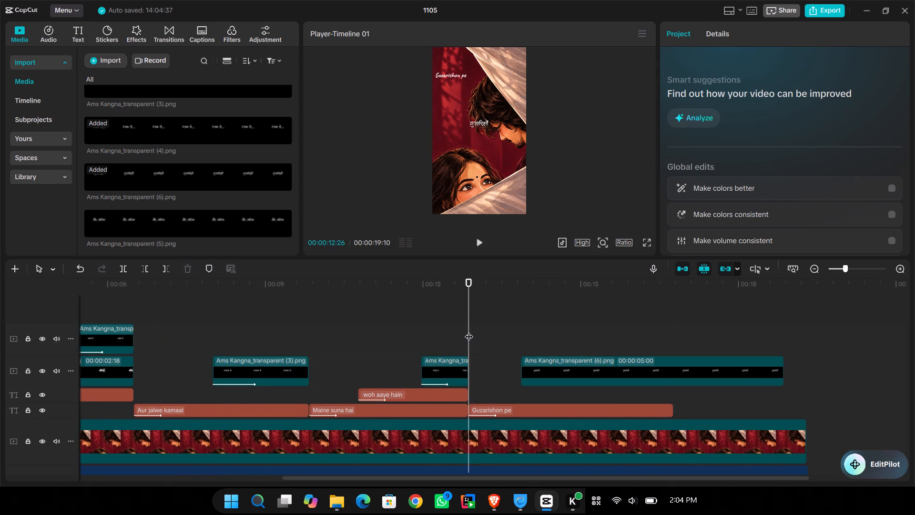
key(space)
key(space)
key(space)
key(space)
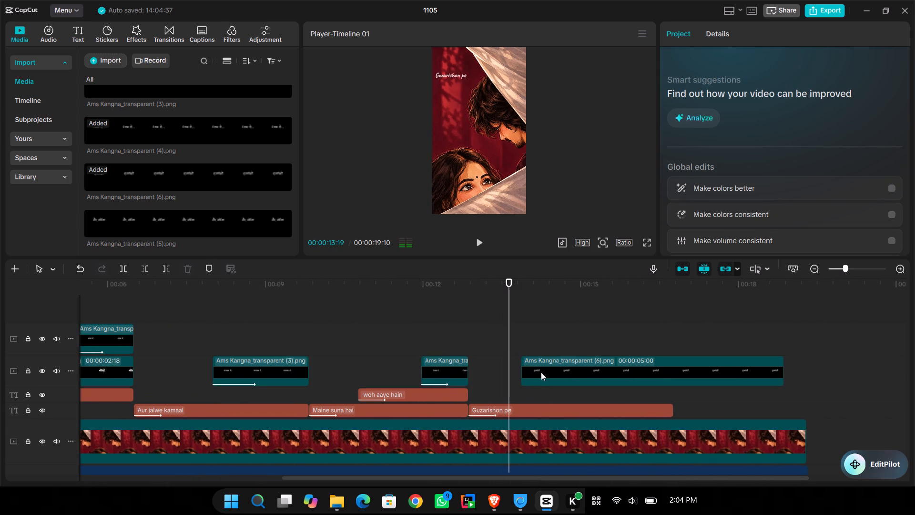
key(space)
key(space)
drag(542, 372, 535, 373)
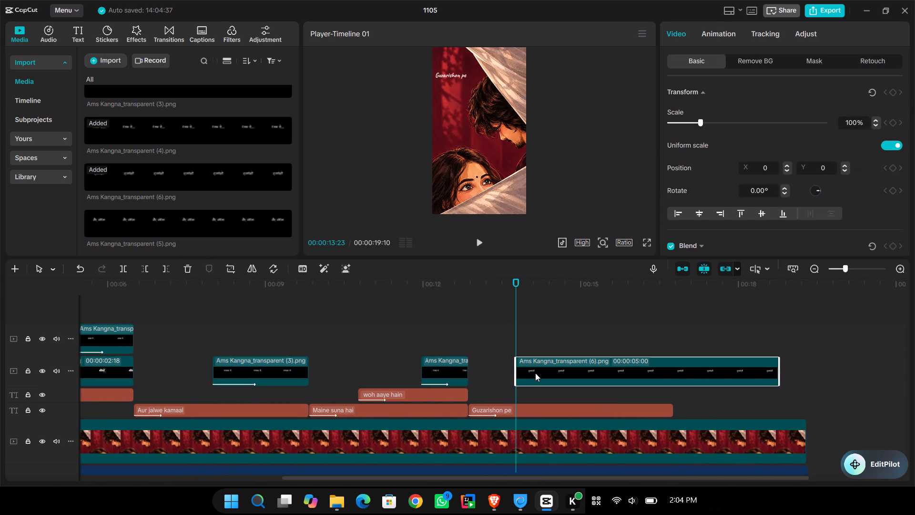
Apply the Fade In entrance animation of 0.5s to the "गुज़ारिशों" image clip and preview it.
click(717, 34)
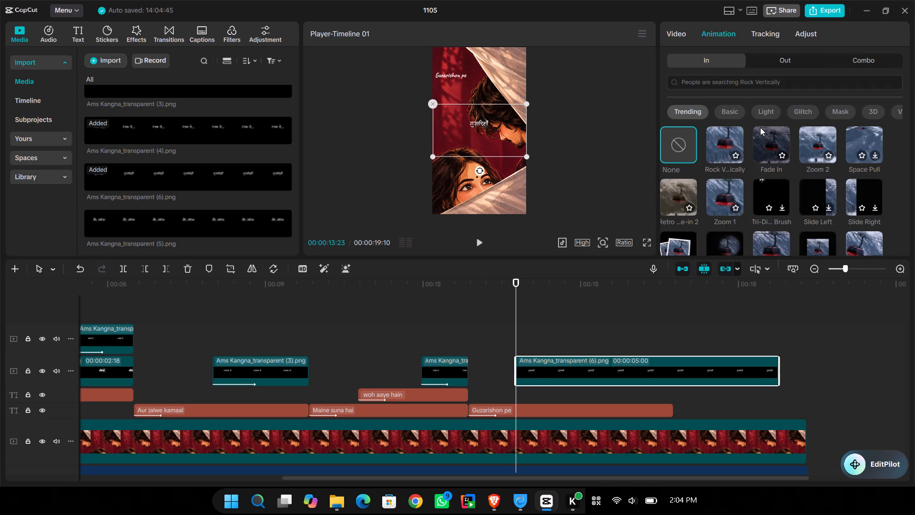
click(762, 128)
key(space)
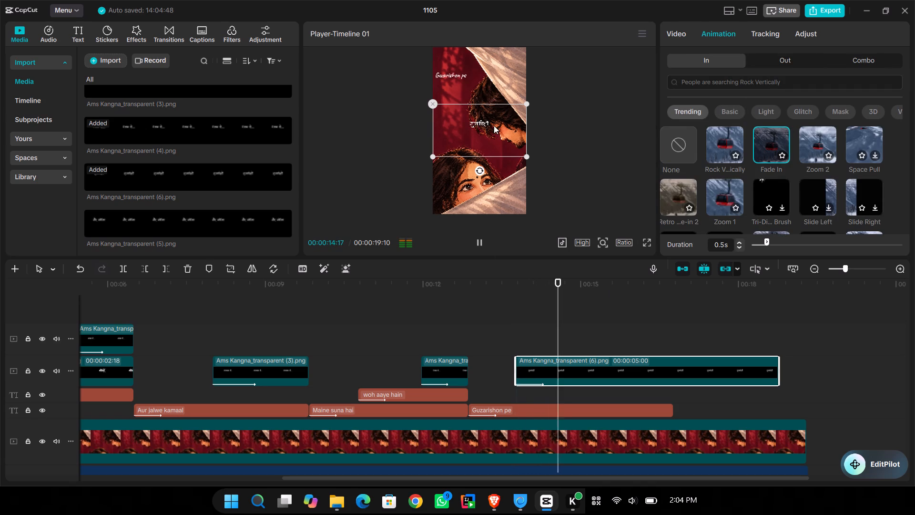
key(space)
Move the Hindi image just below the "Guzarishon pe" text in the frame and preview the placement.
drag(494, 125, 474, 88)
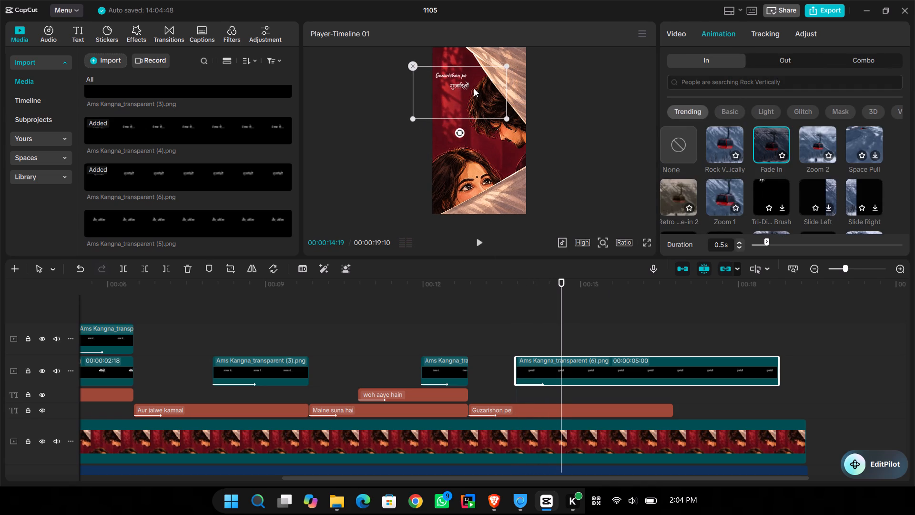
drag(474, 88, 475, 86)
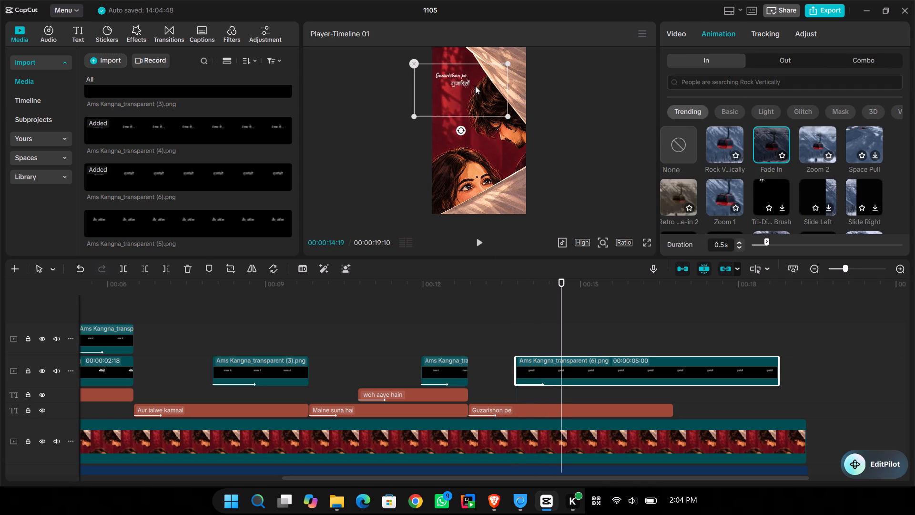
drag(475, 86, 478, 87)
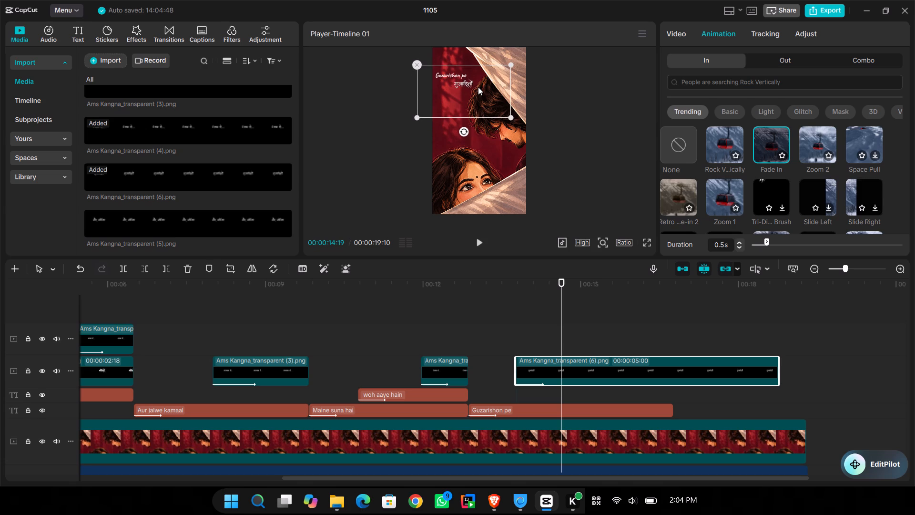
drag(478, 87, 478, 86)
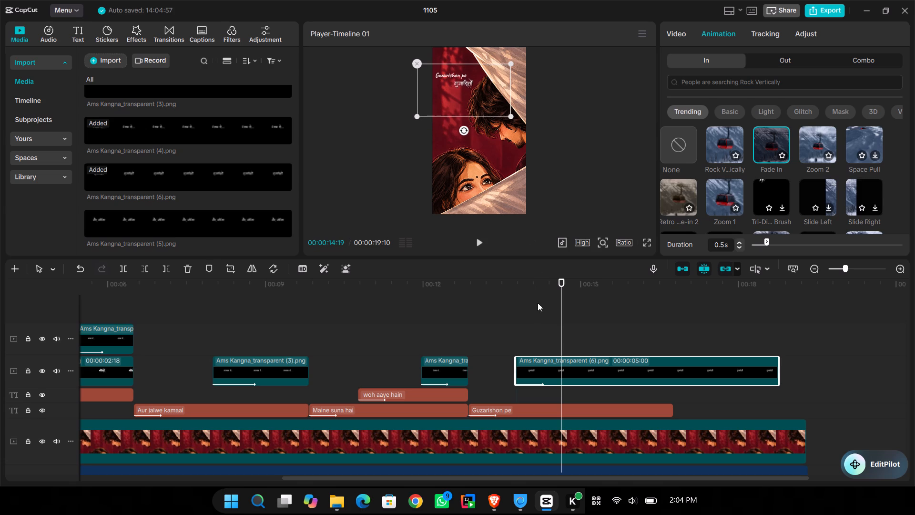
click(482, 311)
key(space)
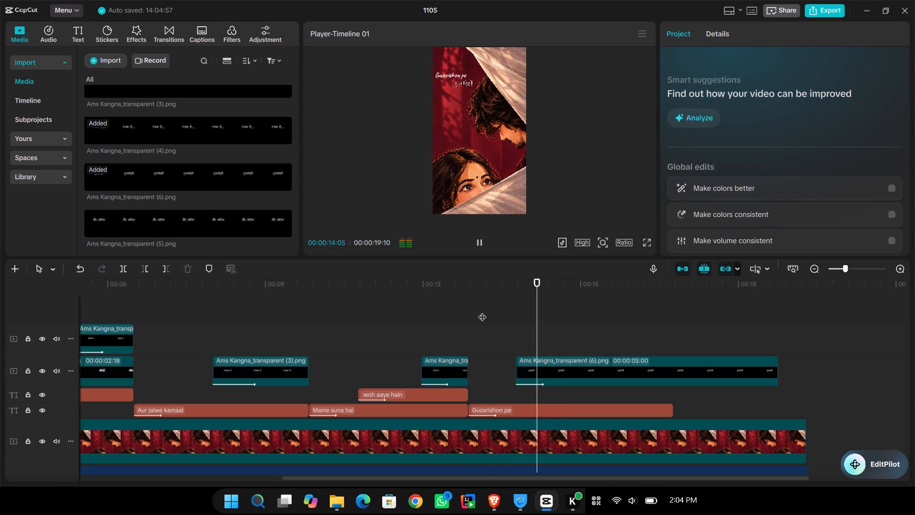
key(space)
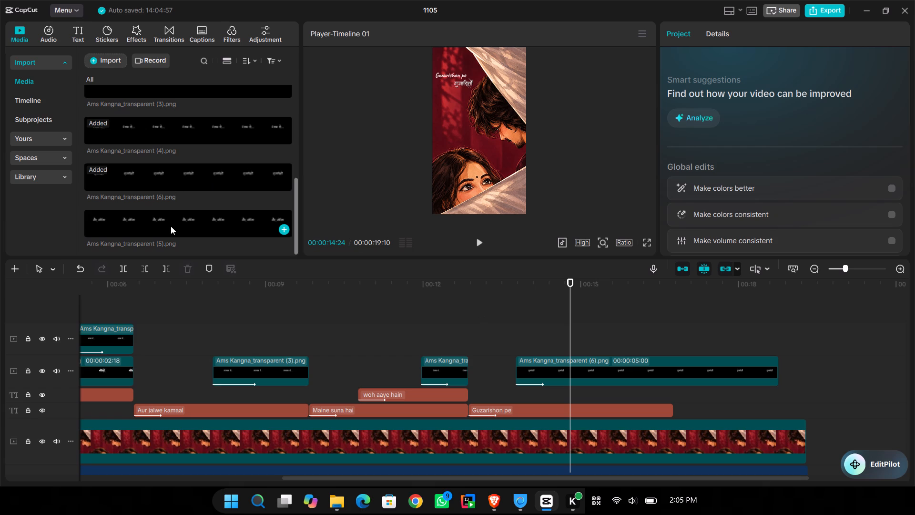
Replace the "गुज़ारिशों" clip on the timeline with the "गौर कीजिए" image, Ams Kangna_transparent (5).png.
drag(171, 227, 540, 332)
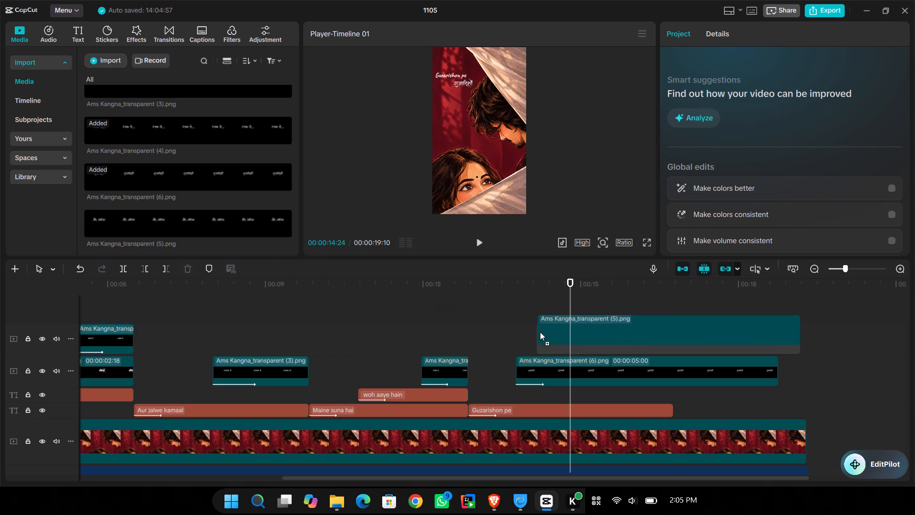
drag(540, 332, 542, 366)
click(503, 347)
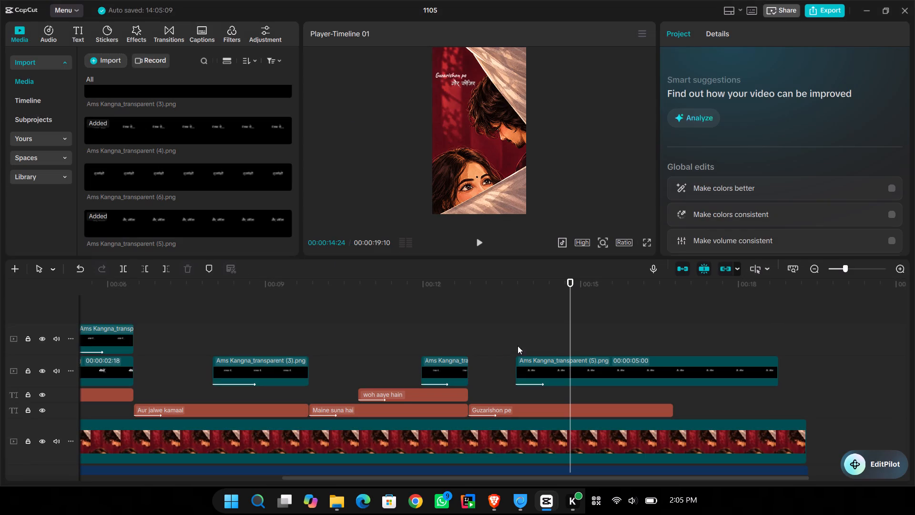
Play through the line, split the "Guzarishon pe" and "गौर कीजिए" clips at 00:00:15:28, and delete their remainders.
click(512, 332)
key(space)
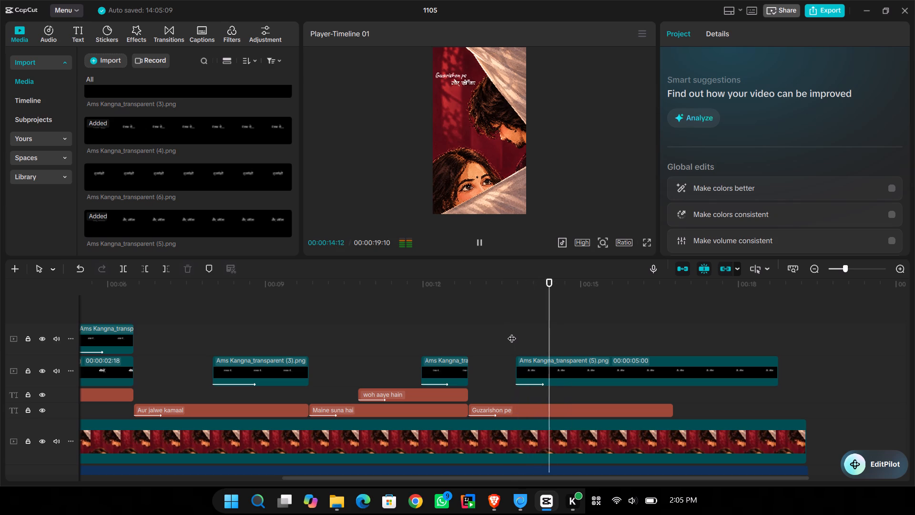
key(space)
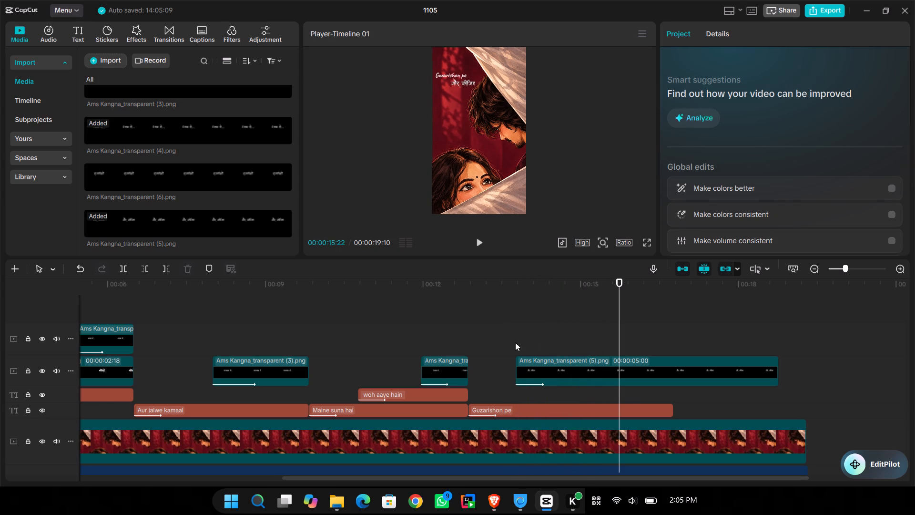
key(space)
key(space)
key(space)
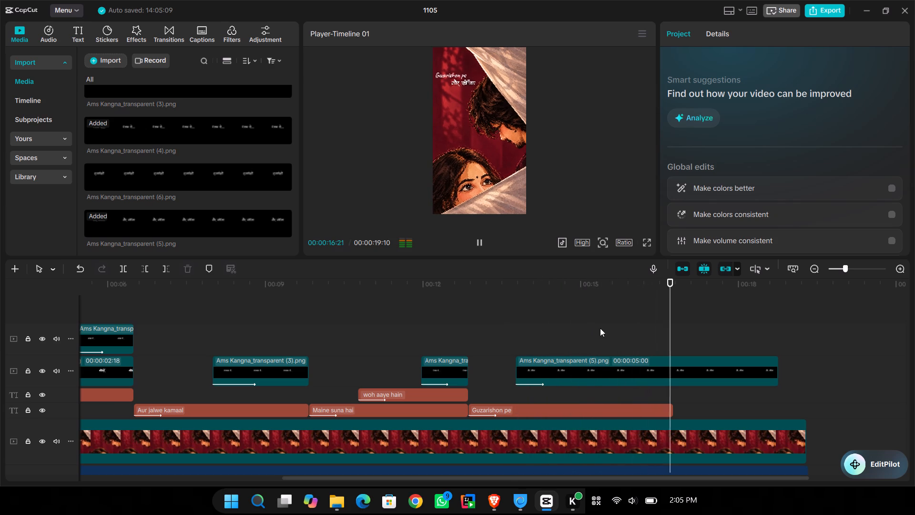
click(600, 328)
key(space)
key(space)
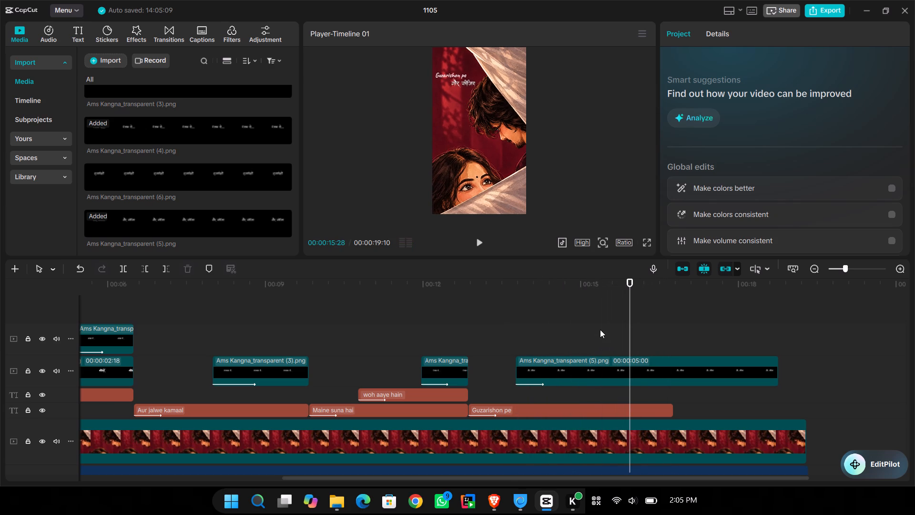
ctrl+drag(614, 326, 609, 406)
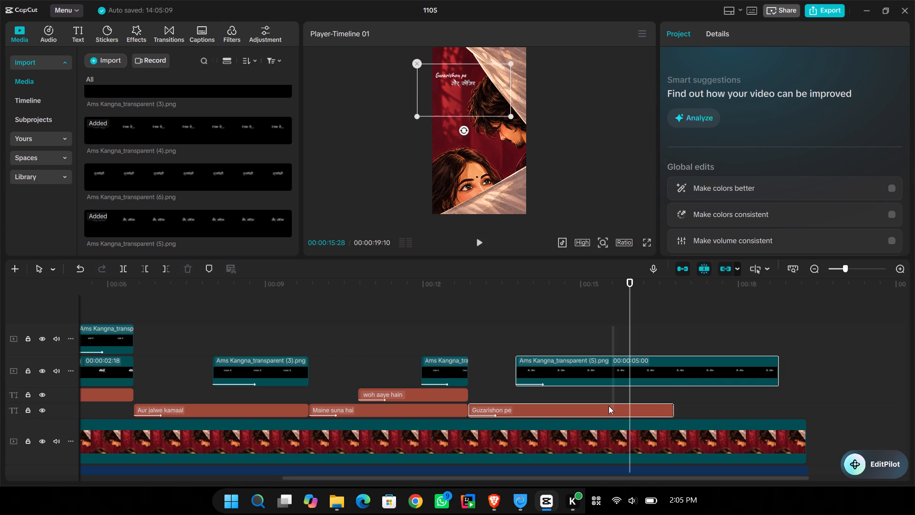
ctrl+drag(609, 406, 609, 405)
key(ctrl+b)
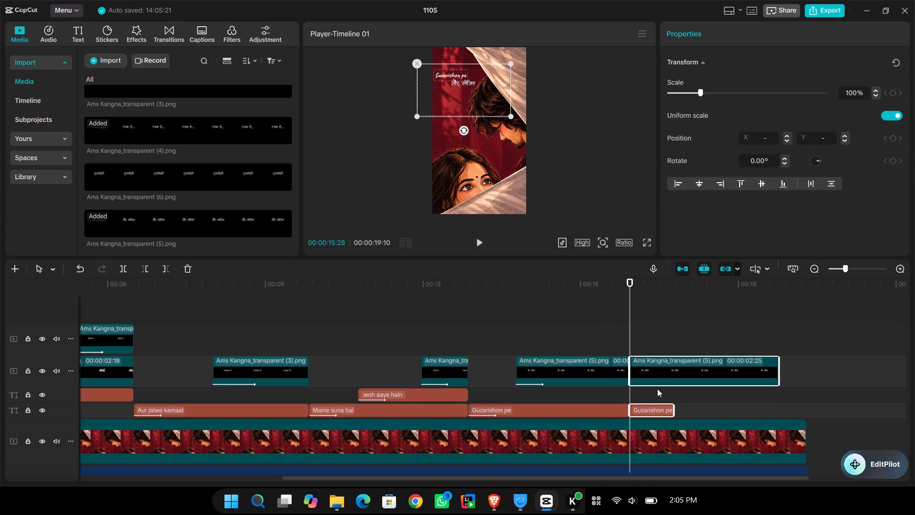
key(BackSpace)
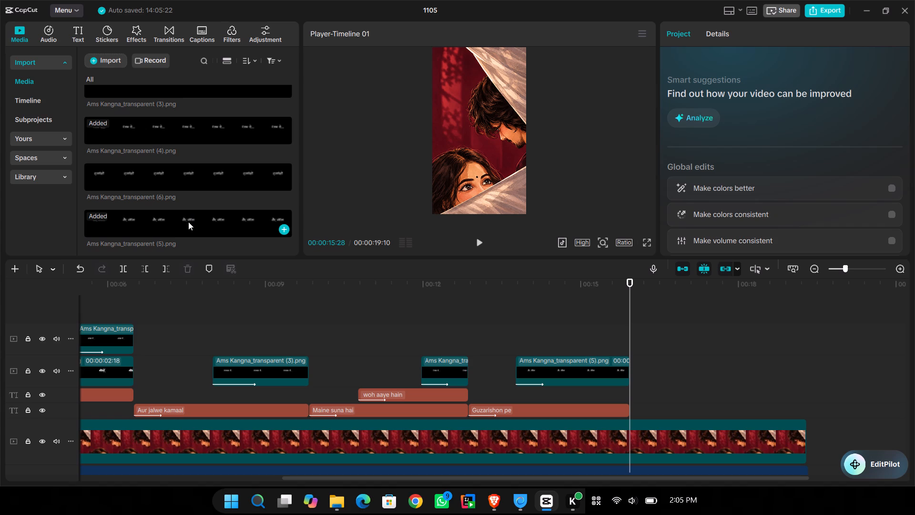
Add the "गुज़ारिशों" image, Ams Kangna_transparent (6).png, on a new track around 00:00:15:28.
drag(193, 180, 275, 181)
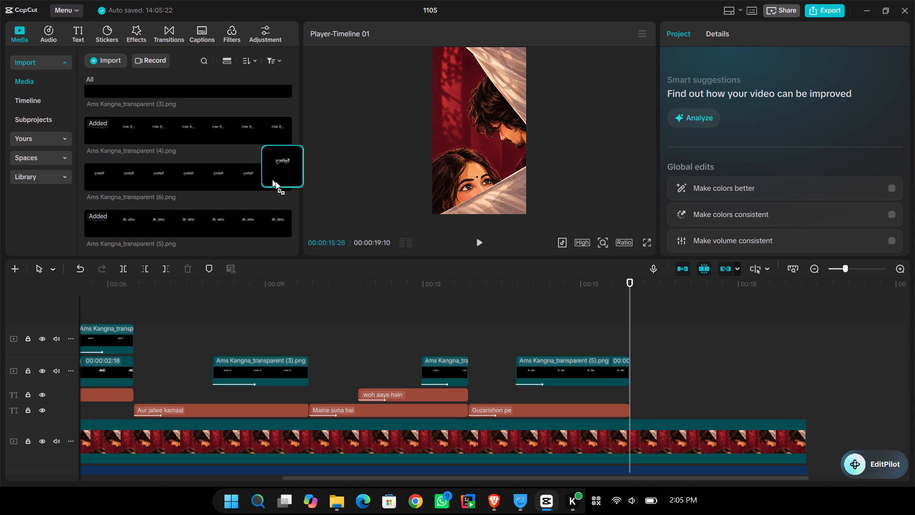
drag(275, 181, 629, 408)
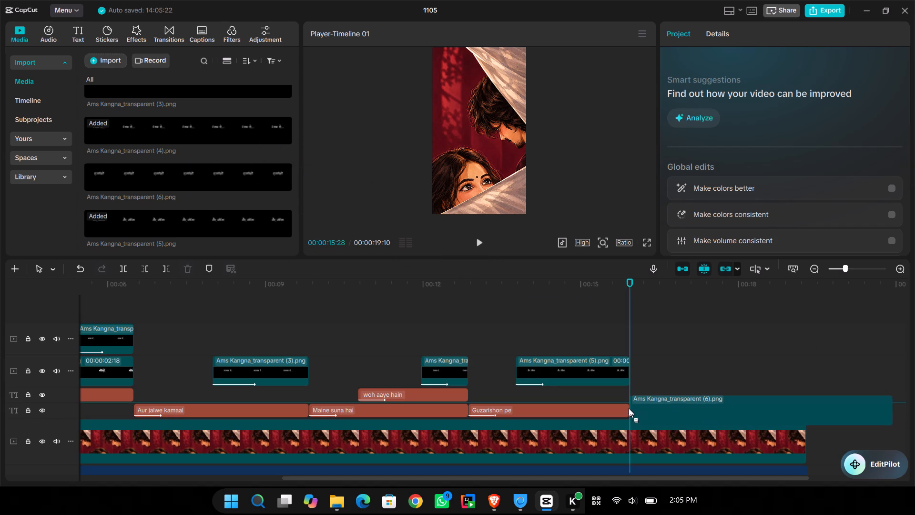
drag(629, 408, 626, 407)
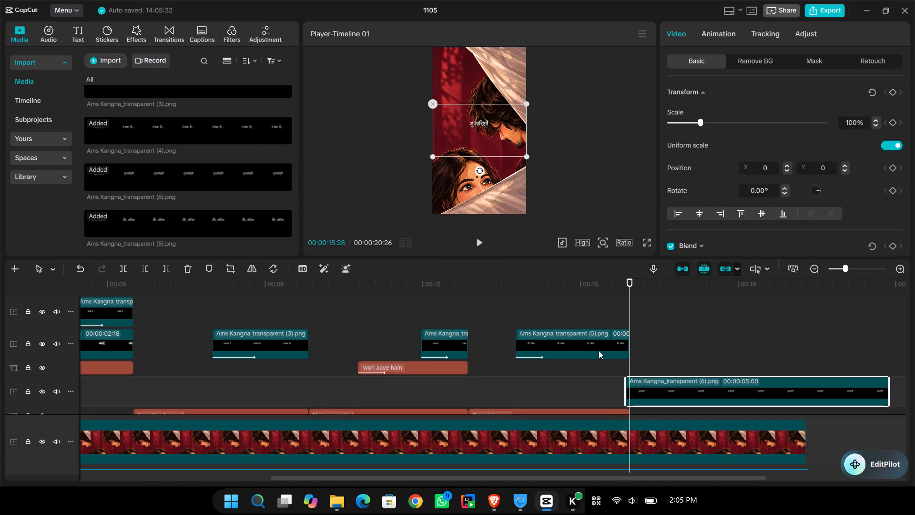
Move the "गुज़ारिशों" image from the centre to the upper-left area of the video frame.
drag(477, 137, 440, 118)
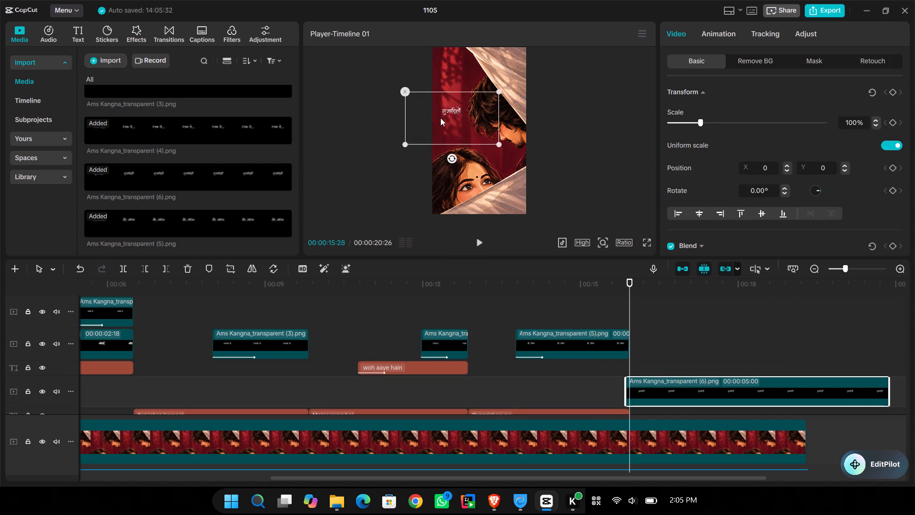
drag(440, 118, 444, 98)
Copy the "गौर कीजिए" clip and paste the duplicate on the same track, above the "गुज़ारिशों" clip's time range.
click(552, 348)
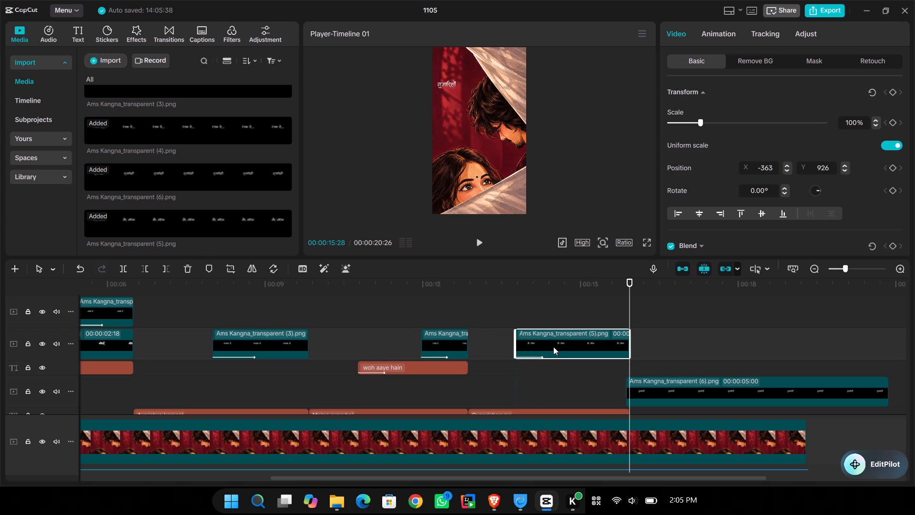
key(ctrl+c)
key(ctrl+v)
drag(671, 343, 710, 348)
Apply the Fade In animation to the "गुज़ारिशों" clip and play through the line.
click(697, 387)
click(712, 31)
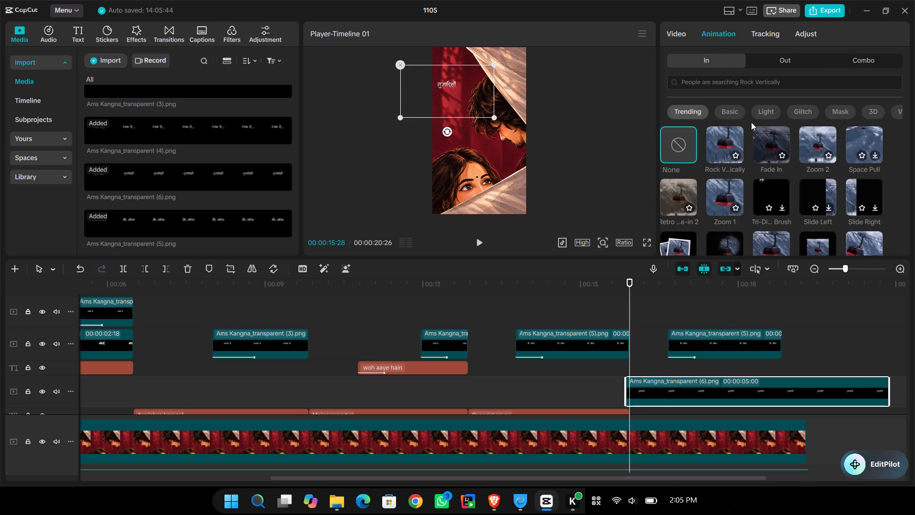
click(755, 140)
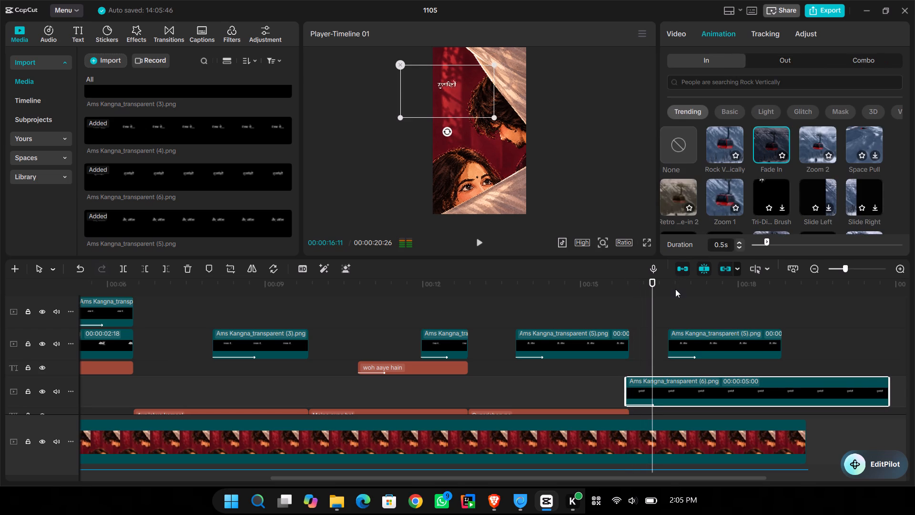
key(space)
key(space)
key(space)
key(space)
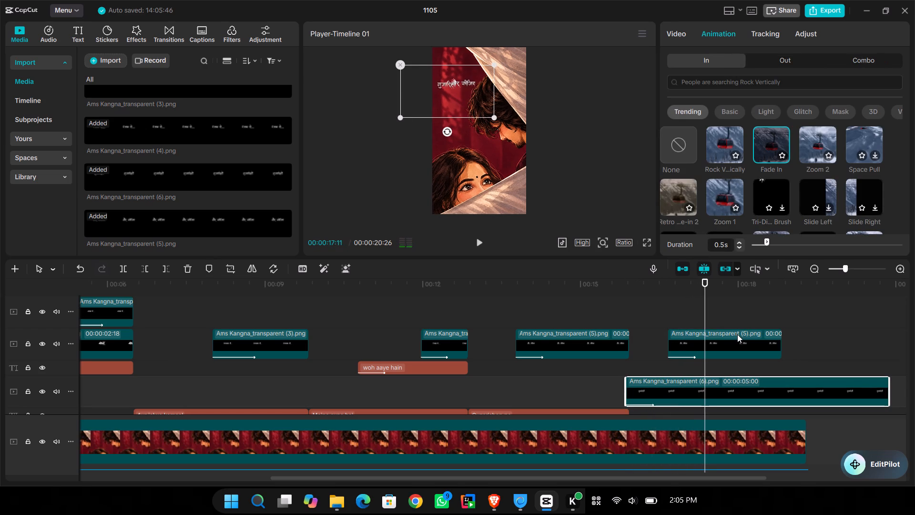
Nudge "गुज़ारिशों" toward the frame's upper-left corner, place "गौर कीजिए" below it slightly to the right, and check the layout full screen.
click(458, 99)
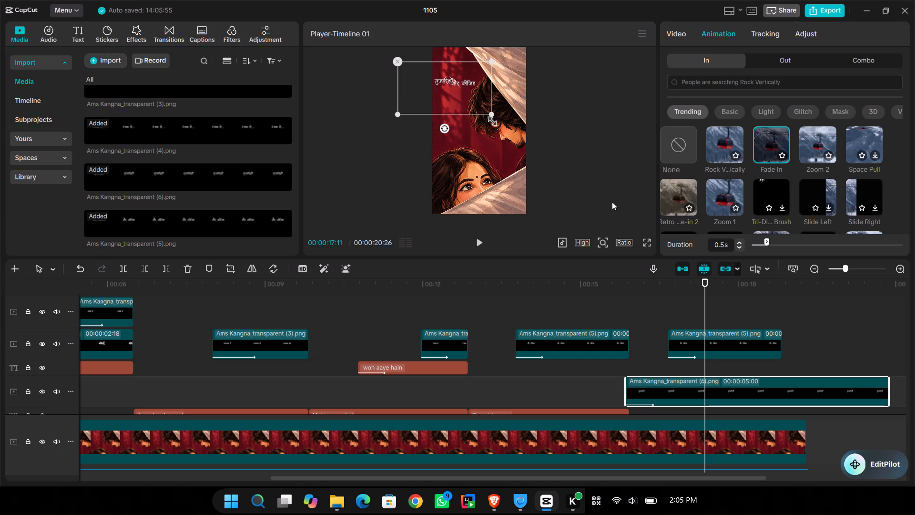
click(718, 332)
drag(470, 85, 470, 87)
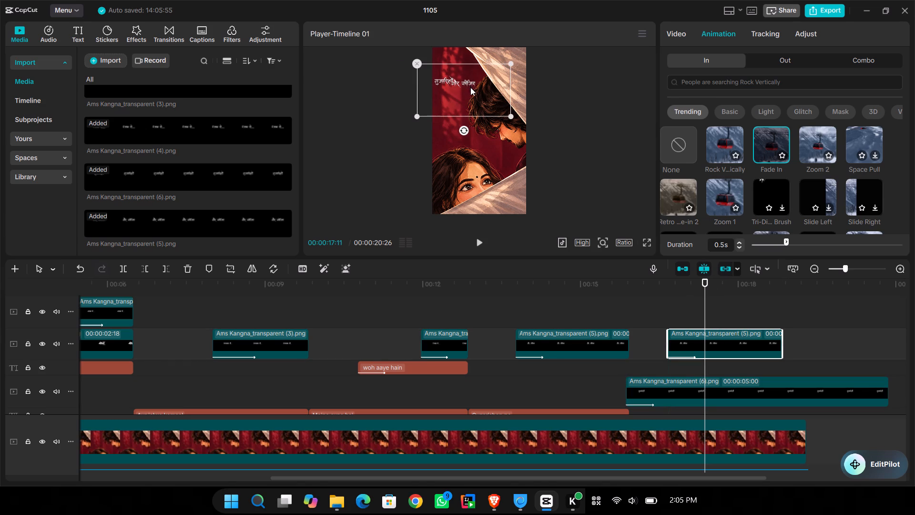
drag(470, 87, 463, 93)
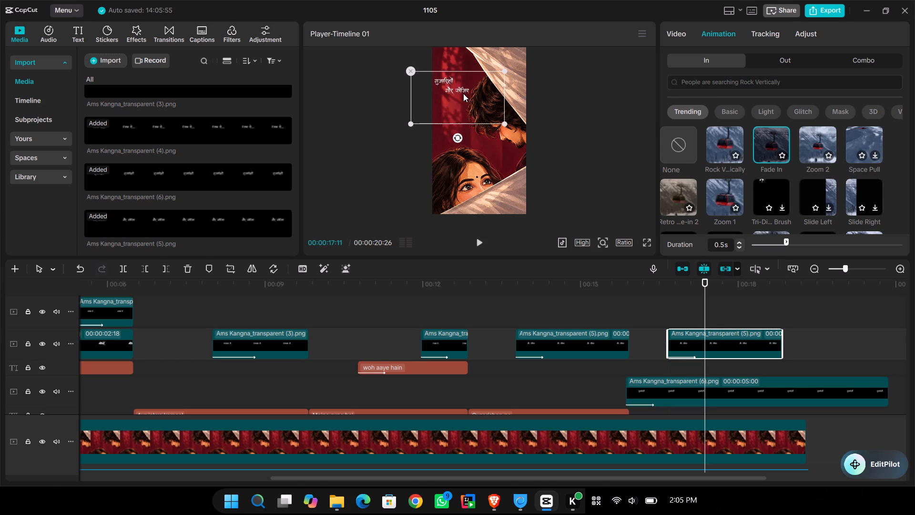
drag(463, 93, 463, 93)
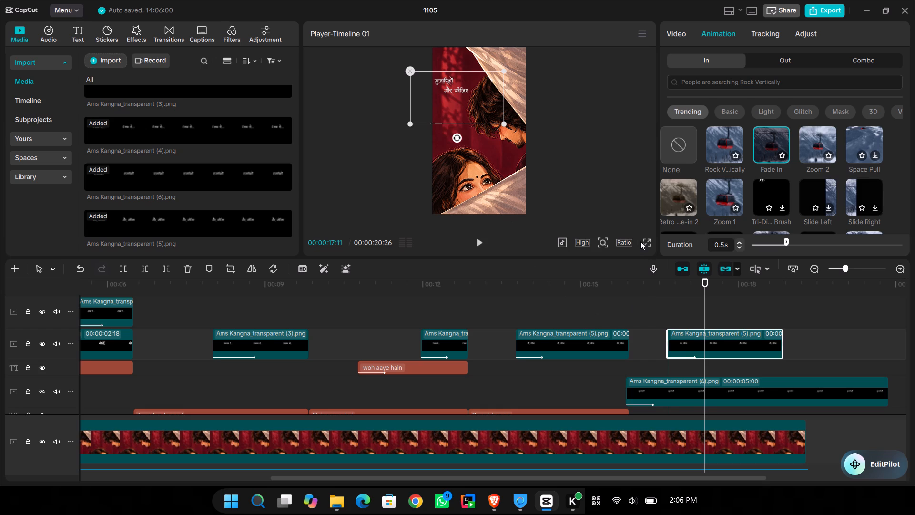
click(640, 240)
click(642, 239)
click(645, 245)
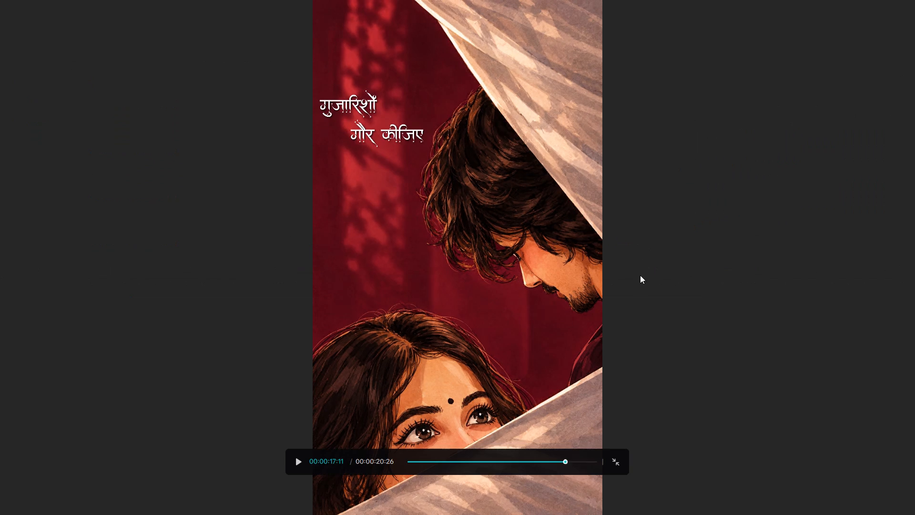
click(623, 455)
Align the start of the "गुज़ारिशों" clip to 00:00:15:28 and play through the line.
click(642, 303)
click(639, 303)
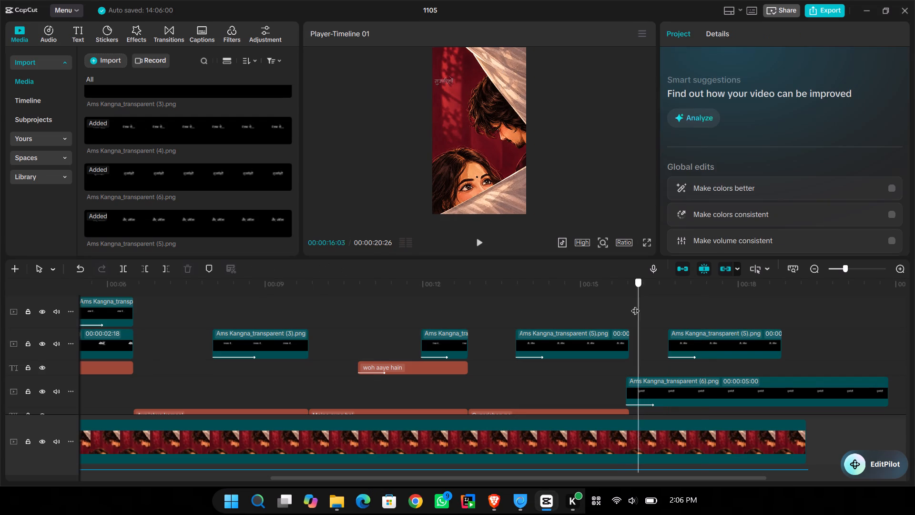
drag(633, 304, 626, 305)
drag(655, 395, 663, 395)
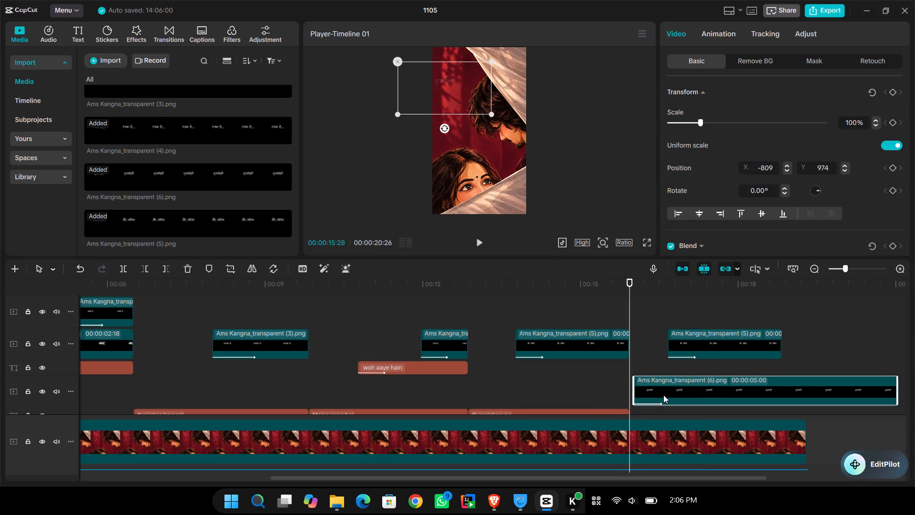
drag(663, 395, 661, 395)
key(space)
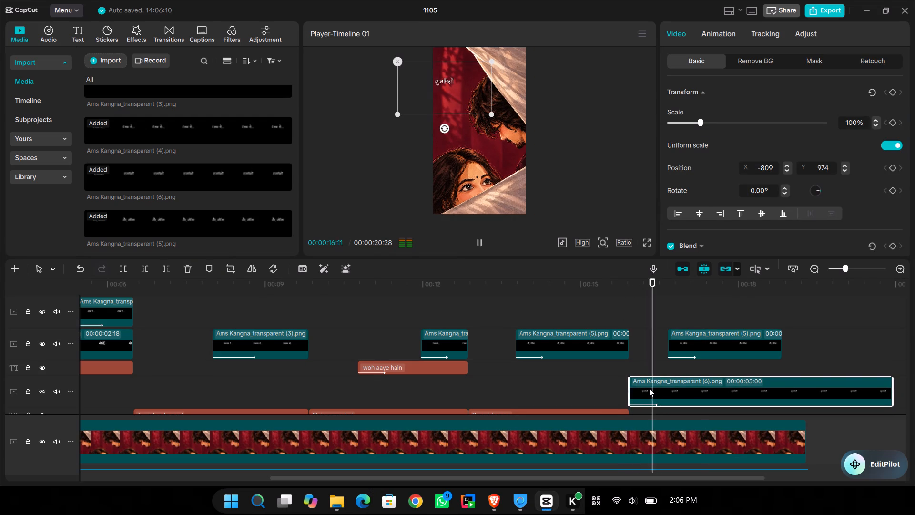
key(space)
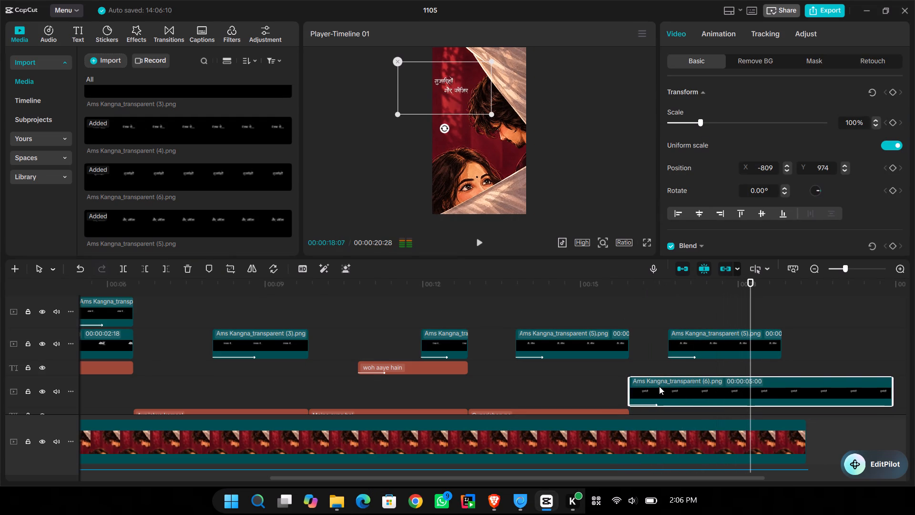
key(space)
key(space)
key(space)
key(space)
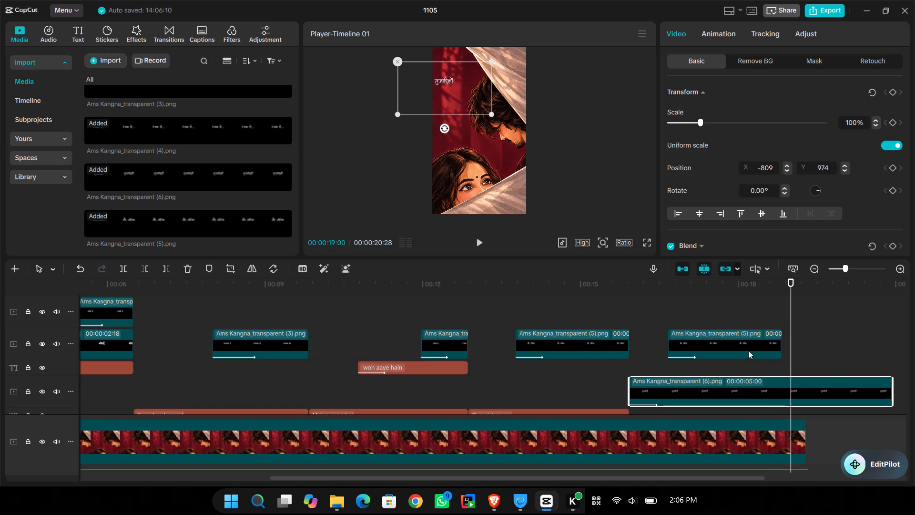
Split the "गुज़ारिशों" clip at 00:00:18:25, where the second "गौर कीजिए" clip ends, and delete the remainder.
click(787, 326)
click(780, 328)
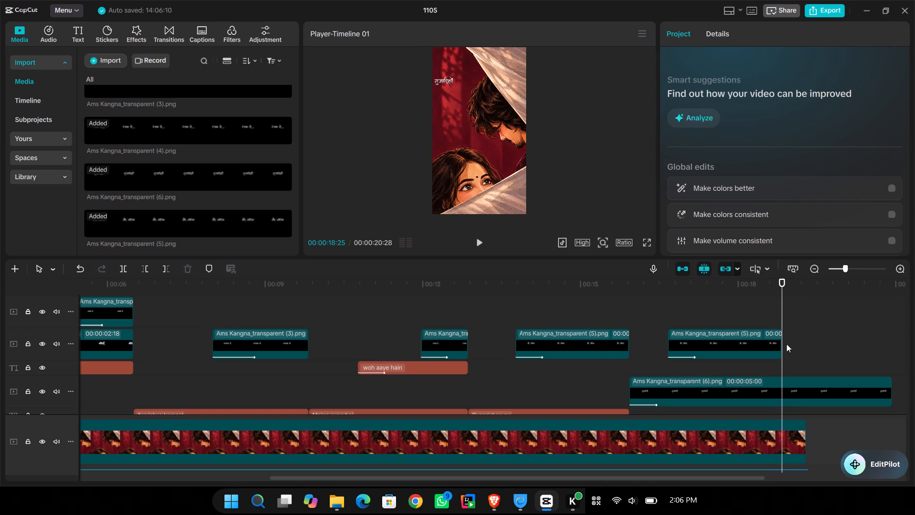
click(791, 394)
key(ctrl+b)
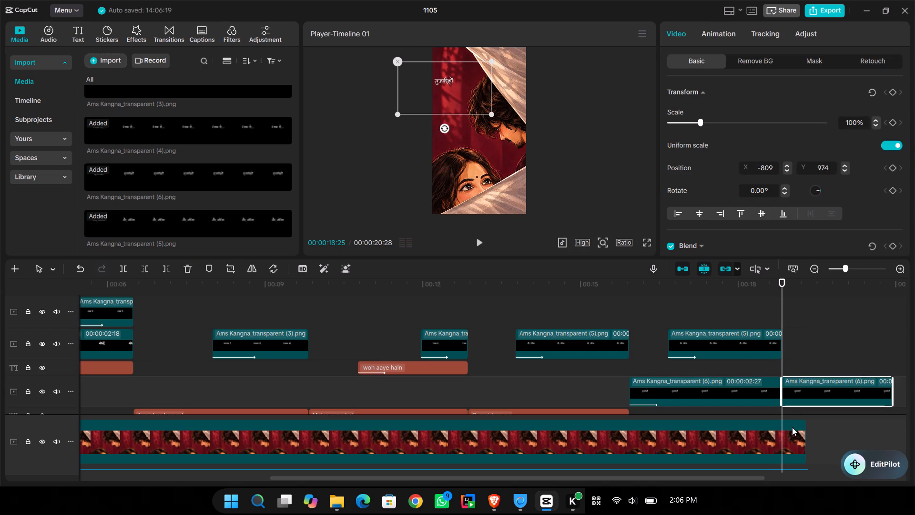
key(BackSpace)
Play the whole video full screen from the beginning to check the lyric timing and placement.
click(645, 291)
drag(645, 291, 0, 275)
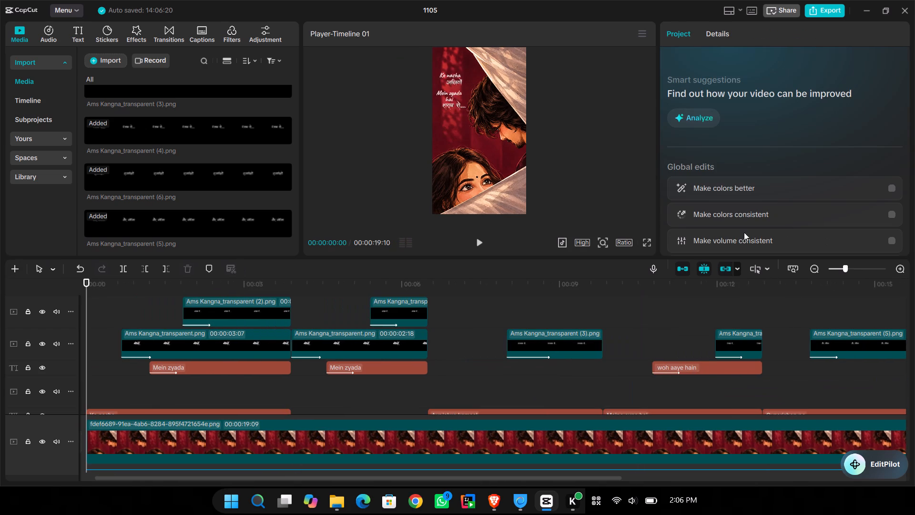
click(650, 239)
key(space)
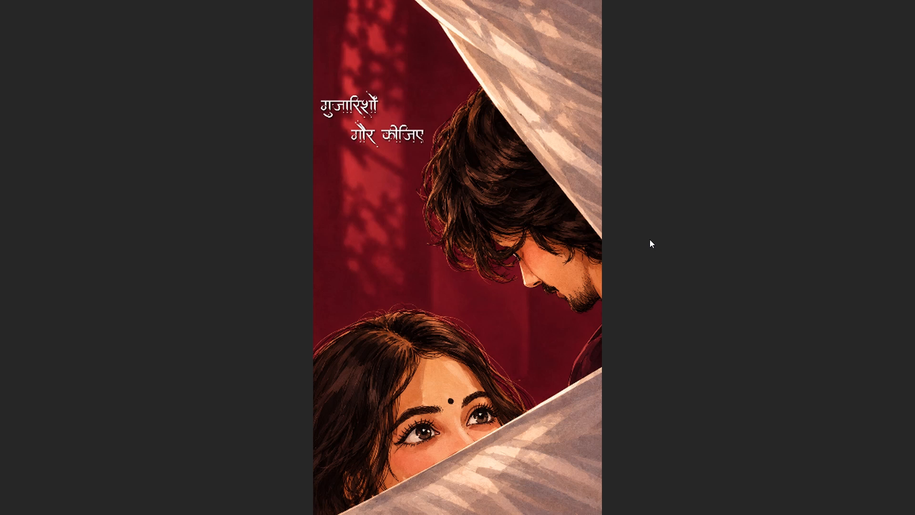
click(556, 237)
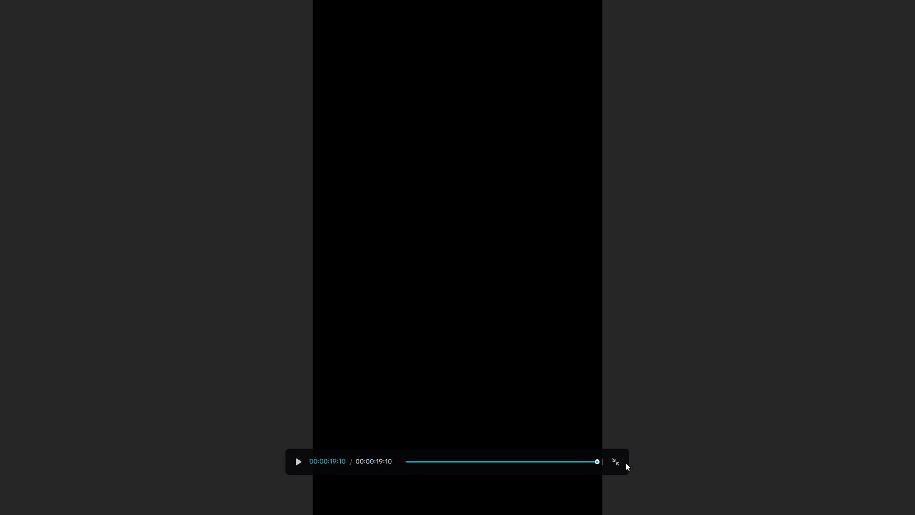
click(625, 463)
click(622, 460)
click(555, 311)
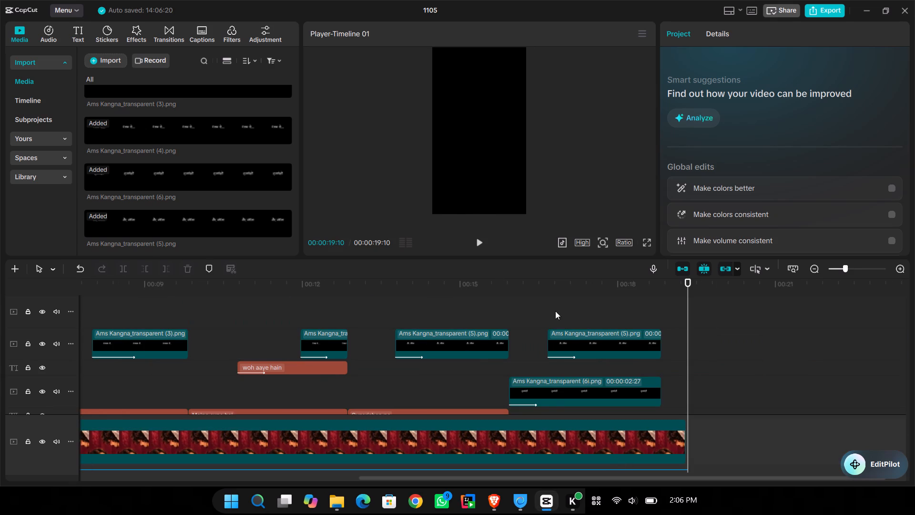
Add a Transform keyframe to the background image clip at 00:00:00:00, with the scale at 100%.
drag(555, 309, 0, 357)
click(93, 367)
drag(93, 367, 91, 366)
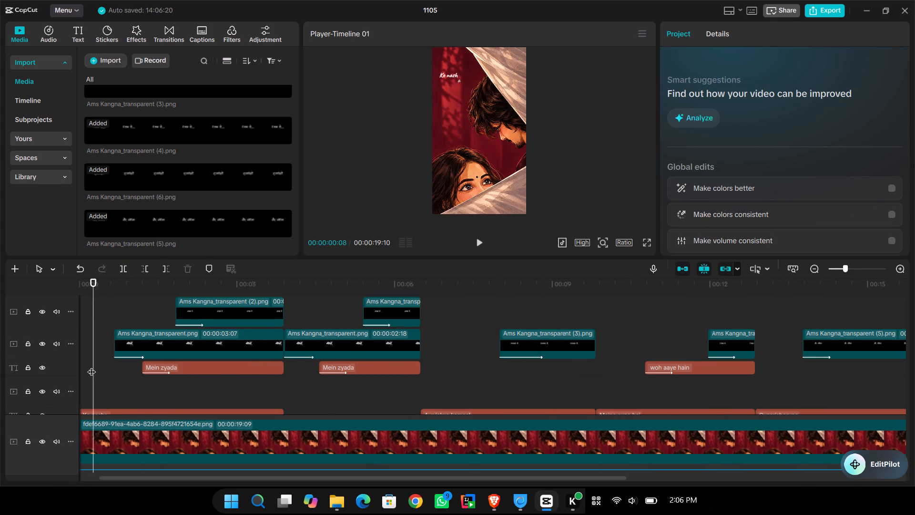
drag(91, 366, 0, 357)
click(224, 439)
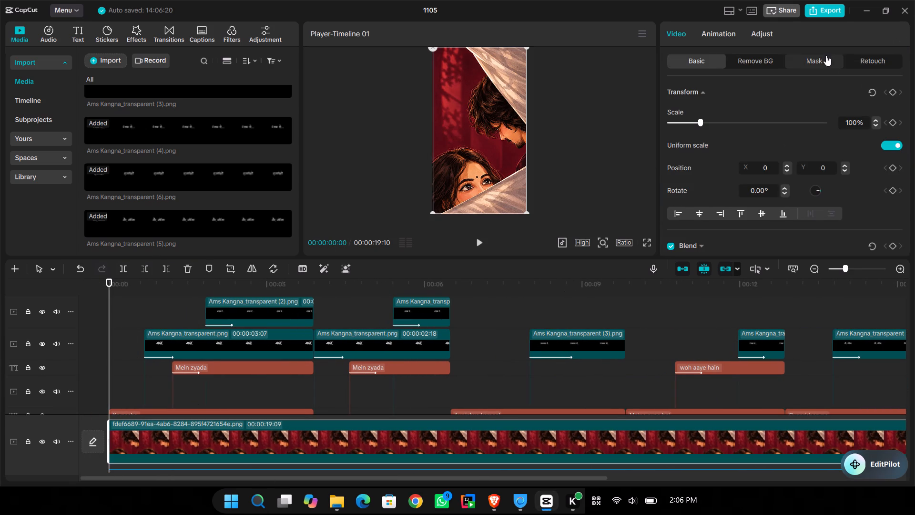
click(893, 93)
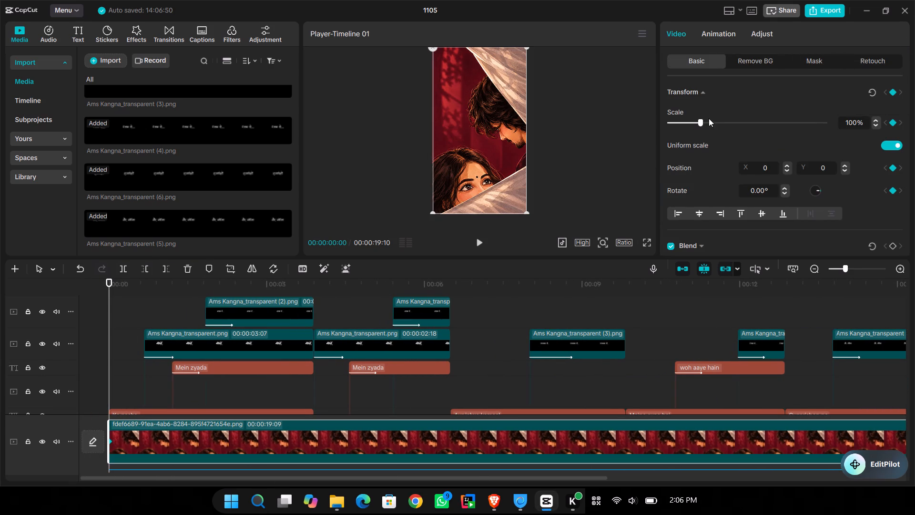
click(702, 120)
Set the background image's scale to 140% at 00:00:03:27, where the "Ke nasha" line ends, as a second keyframe.
click(317, 301)
click(368, 432)
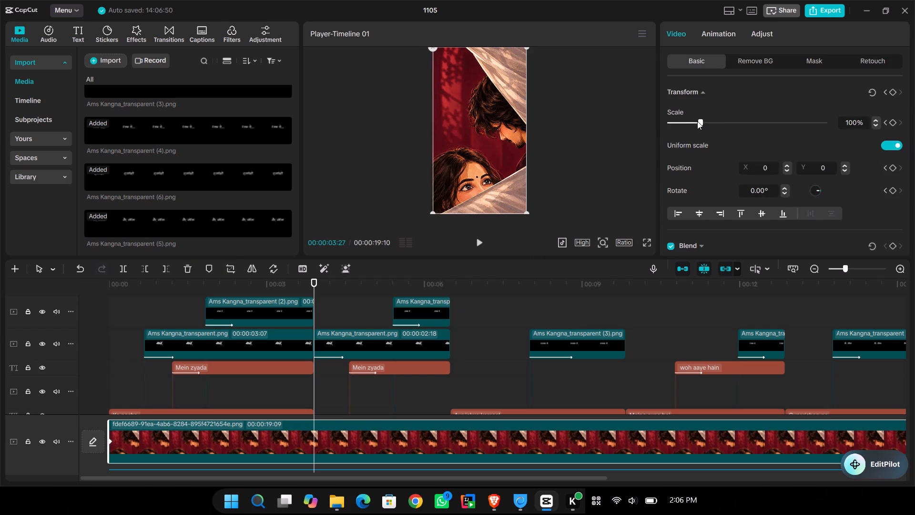
drag(697, 121, 707, 119)
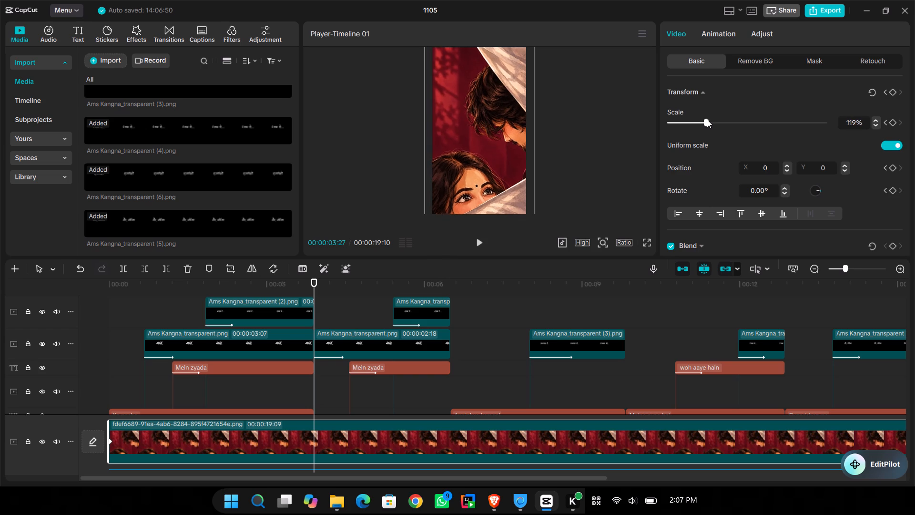
drag(707, 119, 711, 119)
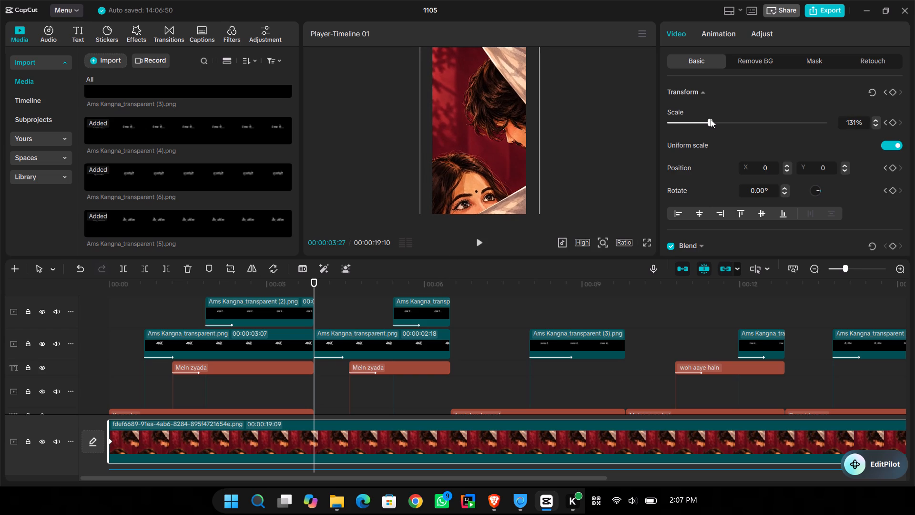
drag(711, 119, 712, 120)
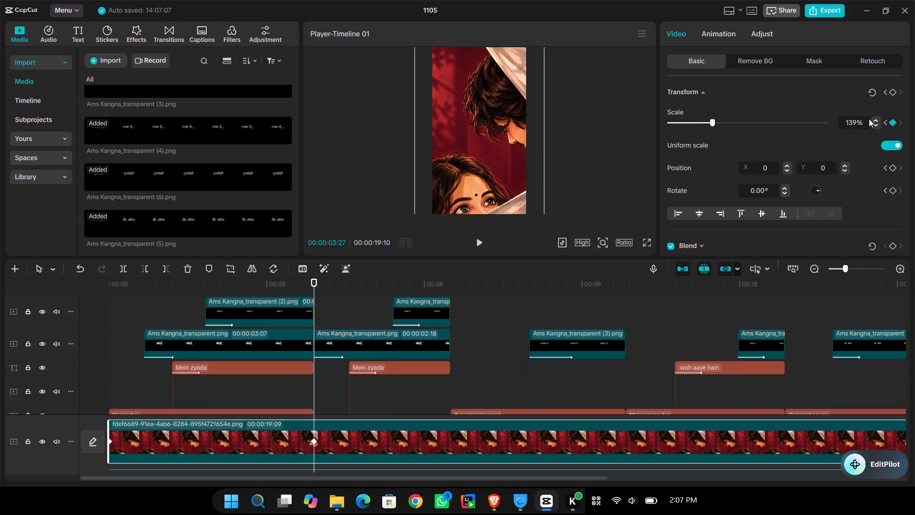
click(876, 121)
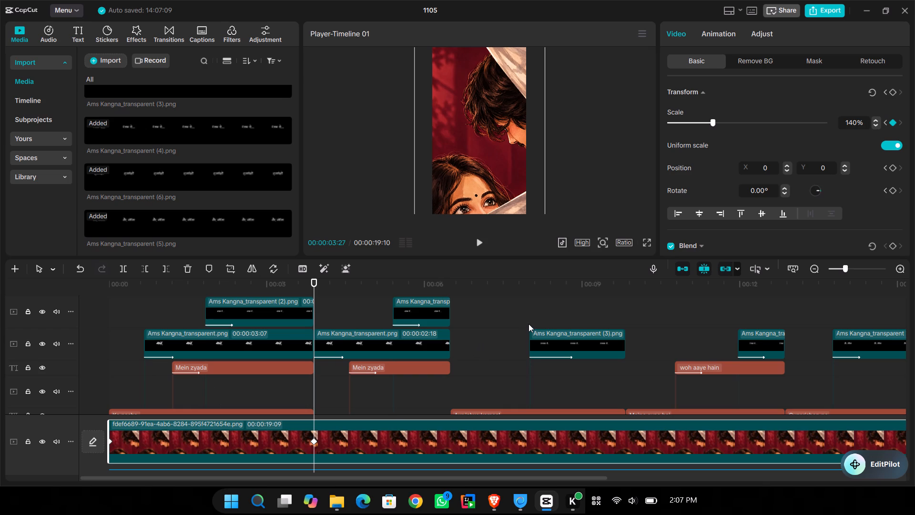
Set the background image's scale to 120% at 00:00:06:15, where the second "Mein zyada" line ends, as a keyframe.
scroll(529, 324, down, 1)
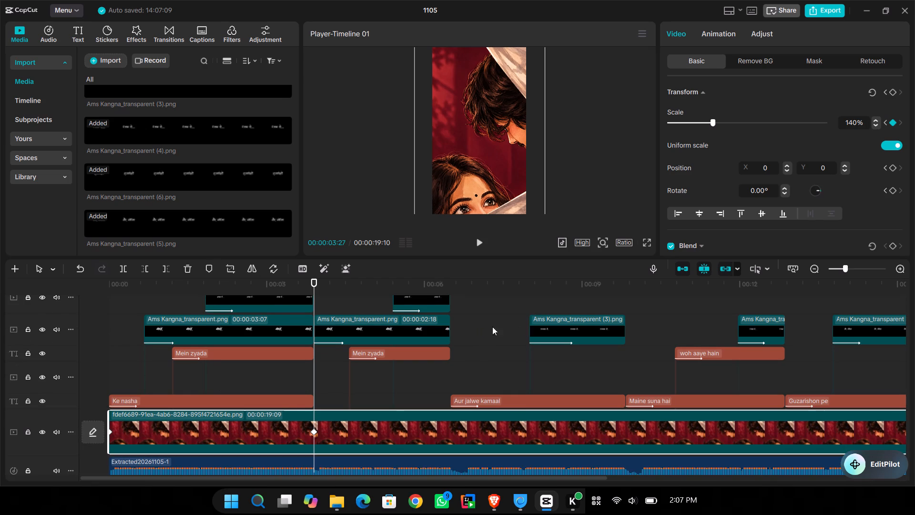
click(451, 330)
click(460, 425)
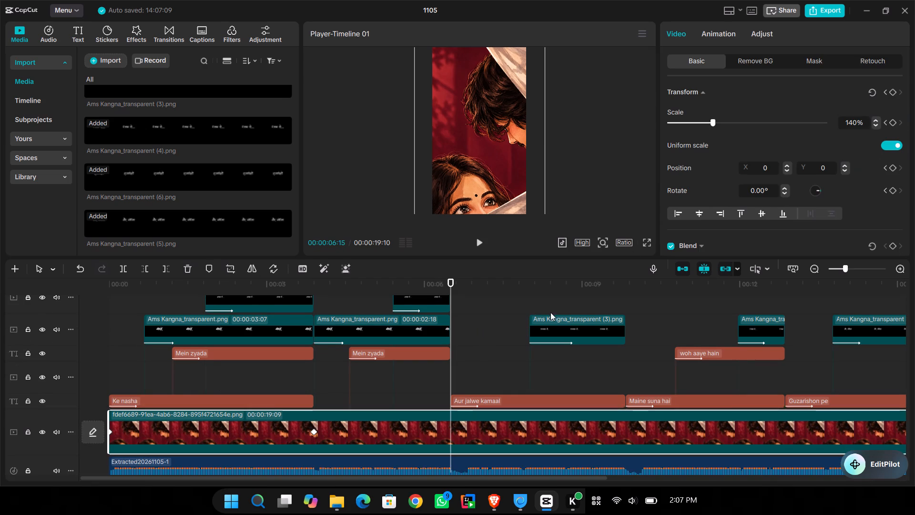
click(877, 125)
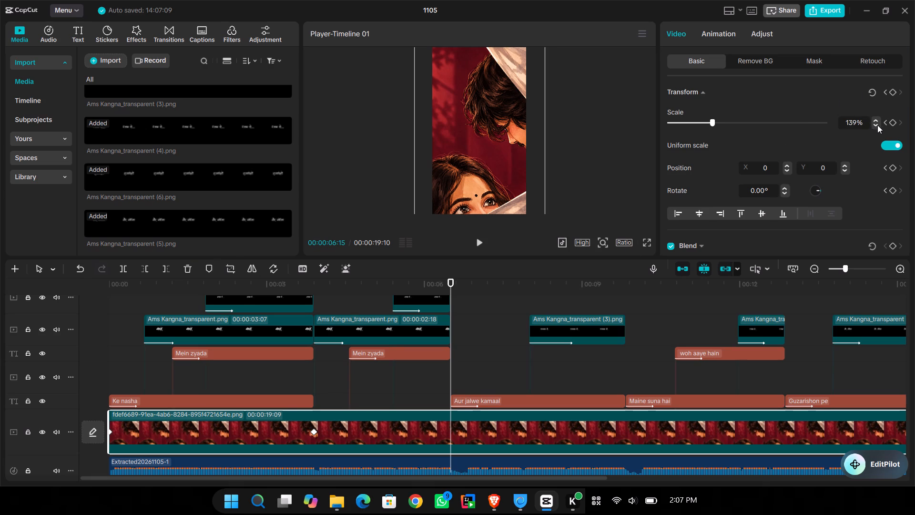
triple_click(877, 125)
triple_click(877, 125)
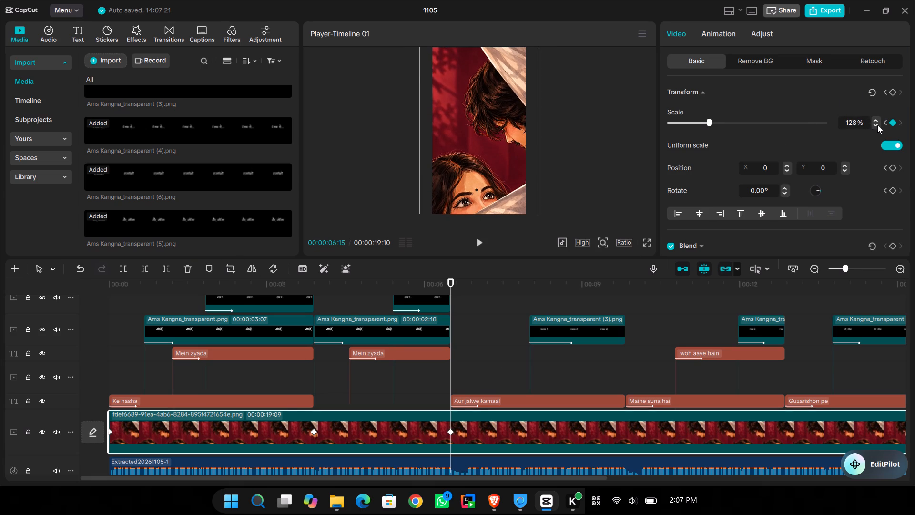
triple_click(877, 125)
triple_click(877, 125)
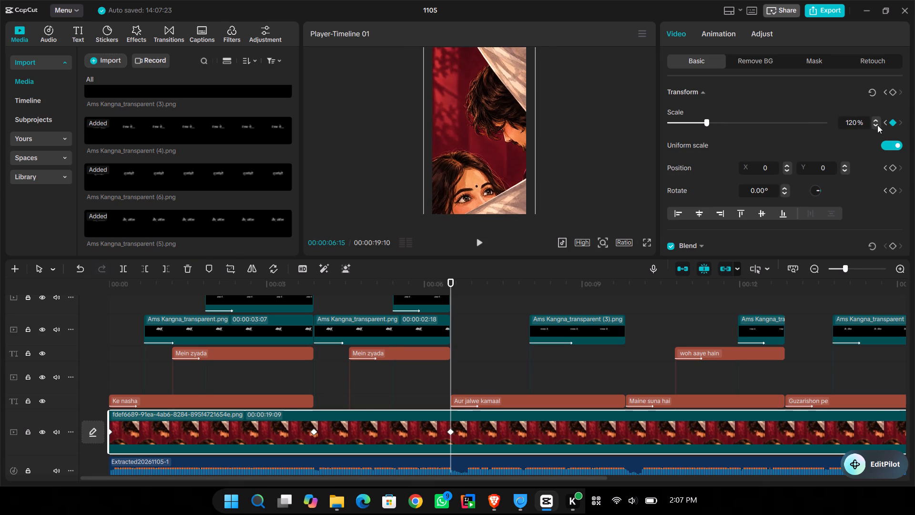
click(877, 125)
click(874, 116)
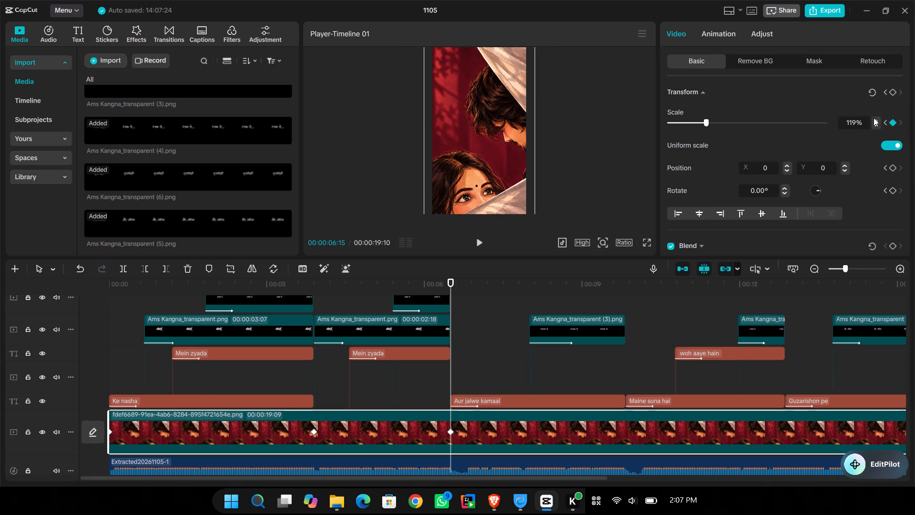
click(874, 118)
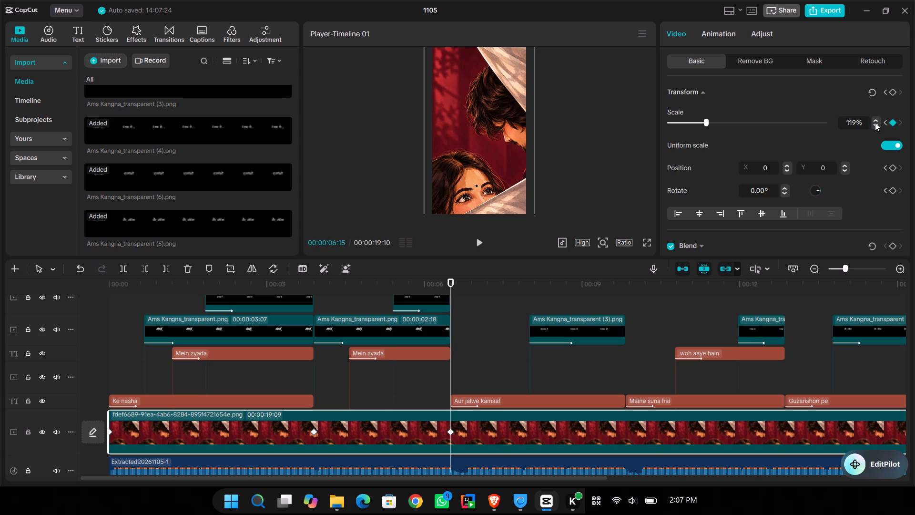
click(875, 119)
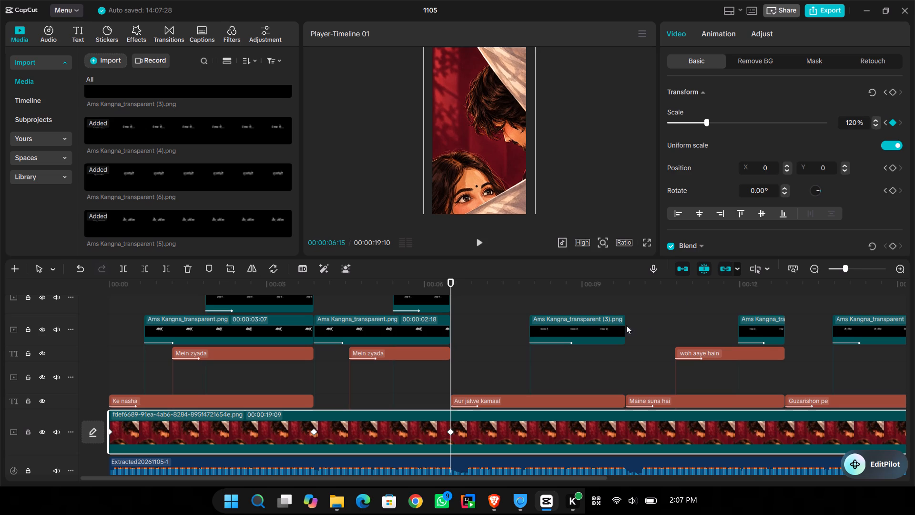
Set the background image's scale to 130% at 00:00:09:25, where the "Aur jalwe kamaal" line ends, as a keyframe.
click(627, 320)
click(639, 430)
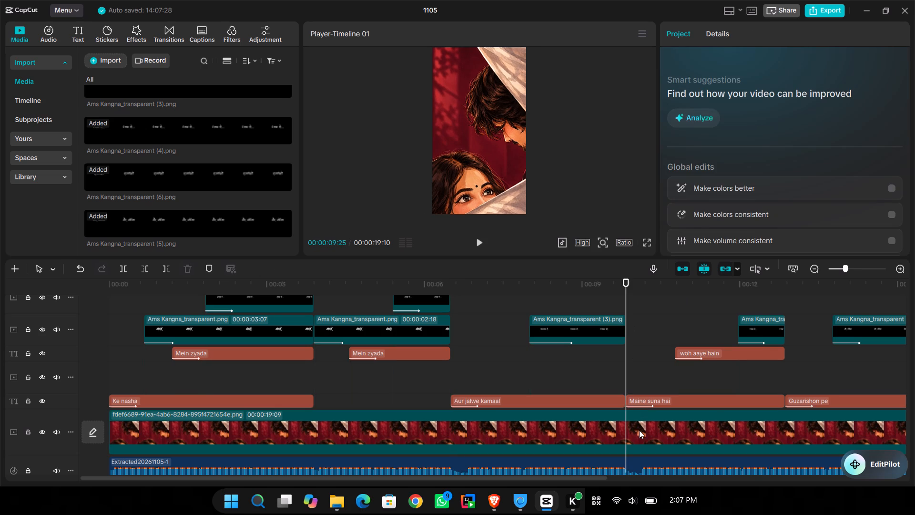
triple_click(876, 120)
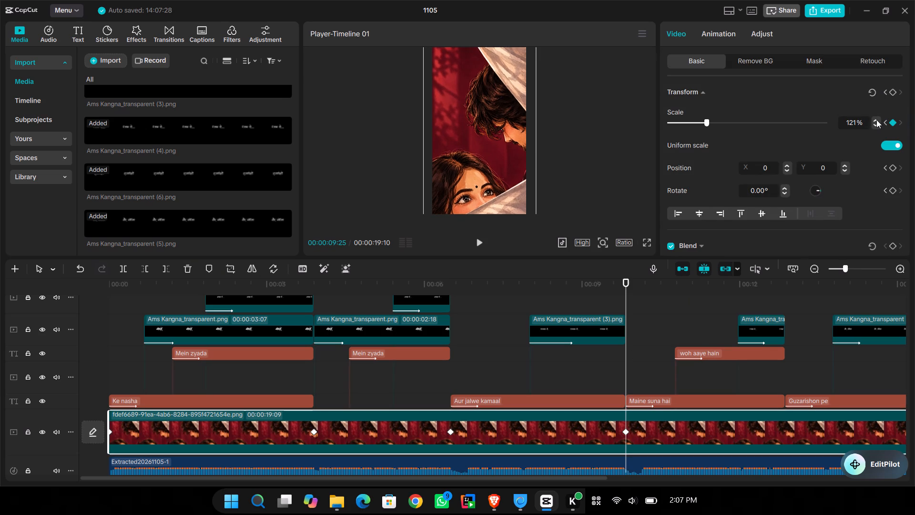
triple_click(876, 120)
triple_click(876, 120)
click(876, 120)
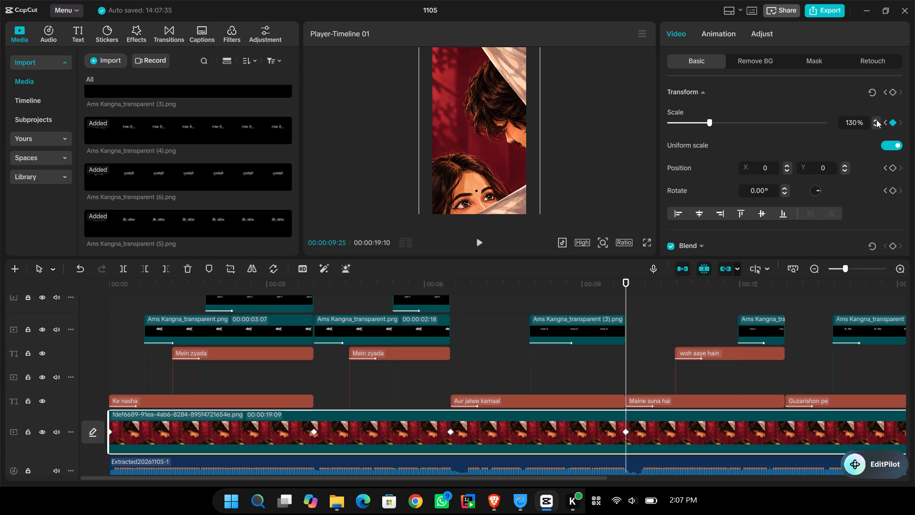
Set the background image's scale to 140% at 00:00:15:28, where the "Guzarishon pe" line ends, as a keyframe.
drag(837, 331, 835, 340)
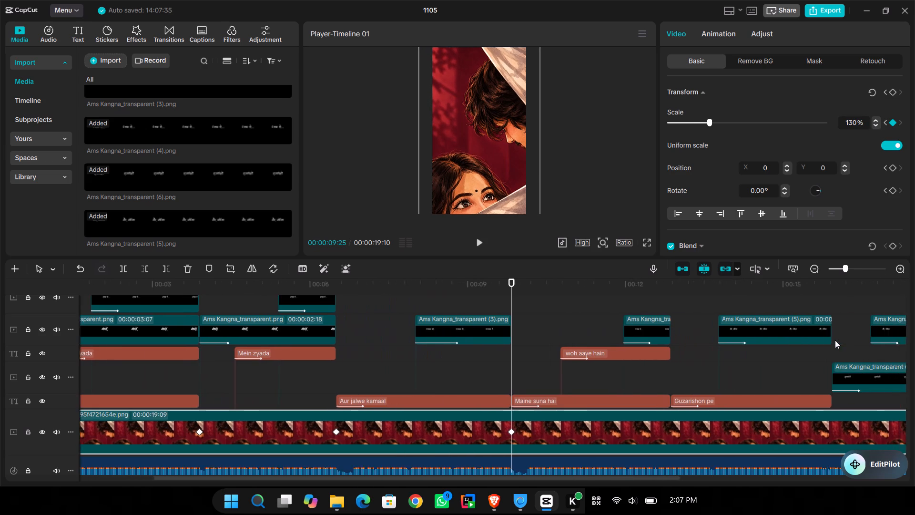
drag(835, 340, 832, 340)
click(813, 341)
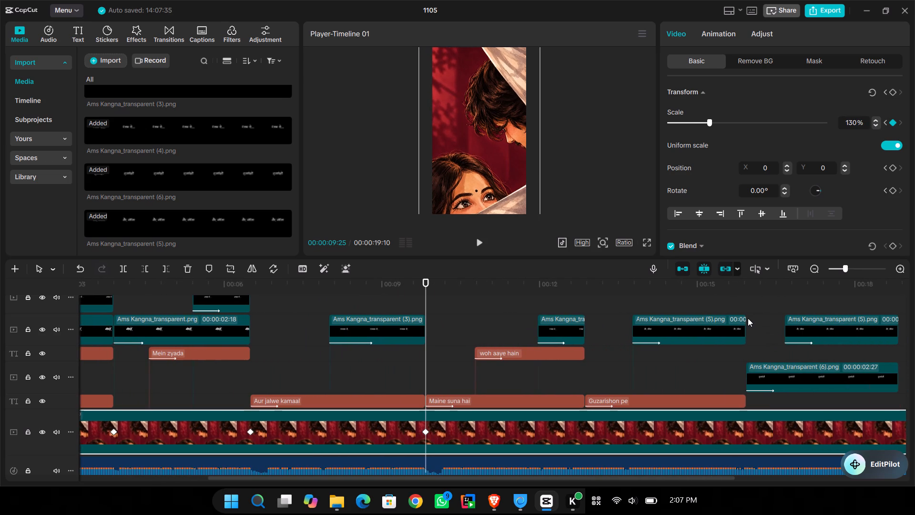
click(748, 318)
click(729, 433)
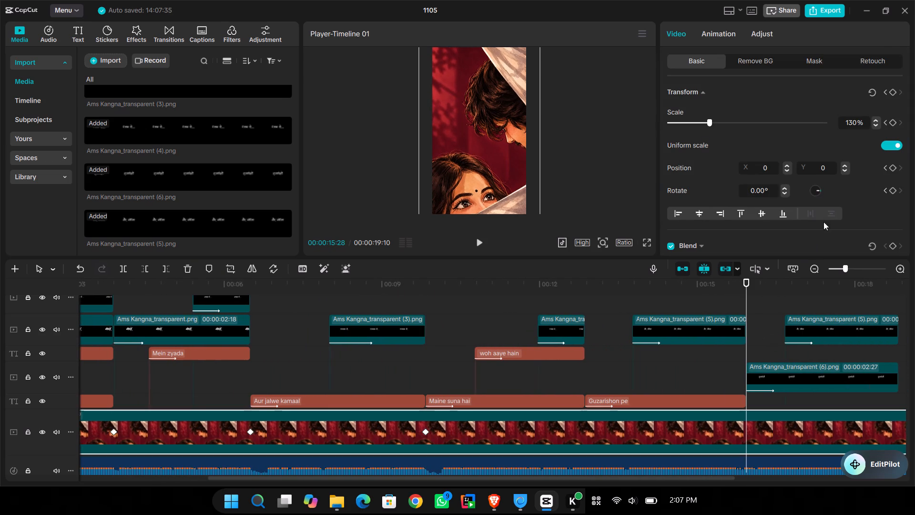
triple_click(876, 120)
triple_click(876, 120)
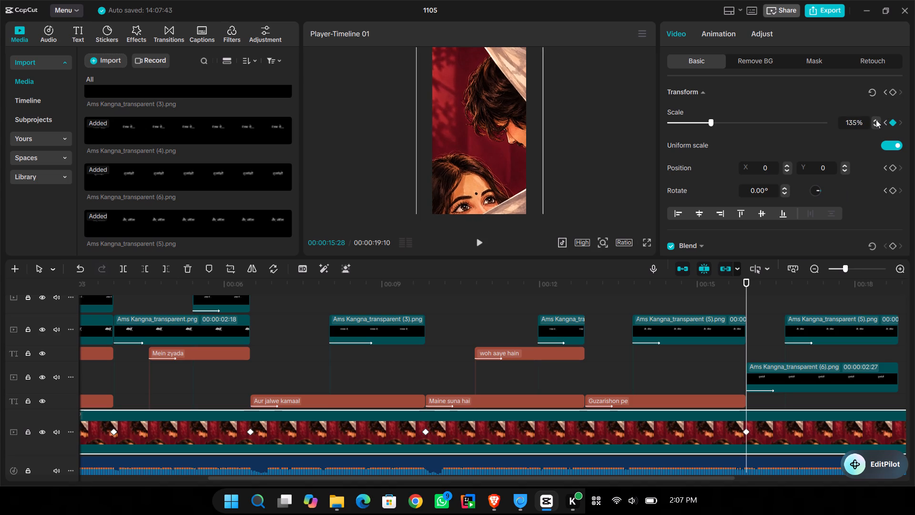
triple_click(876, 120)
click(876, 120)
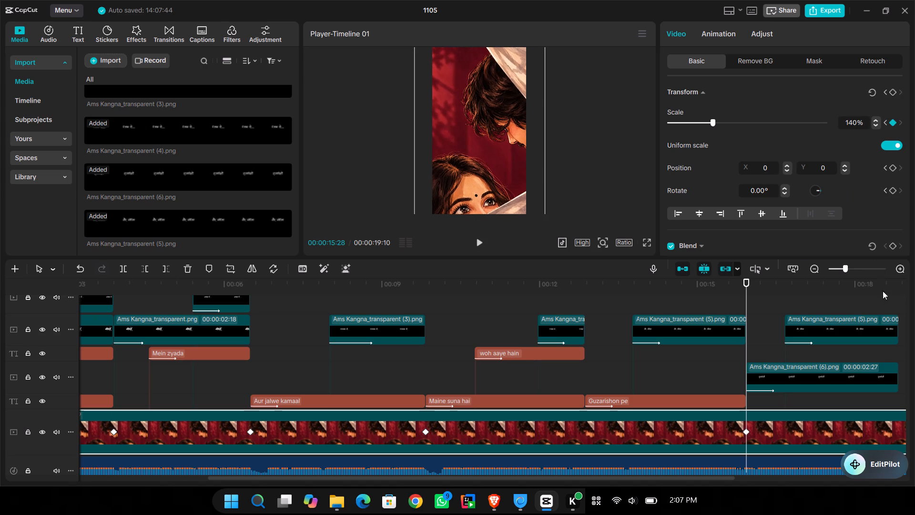
Set the background image's scale to 110% at 00:00:19:07, just before the clip ends, as the last keyframe.
drag(911, 336, 901, 348)
drag(873, 338, 876, 342)
click(876, 342)
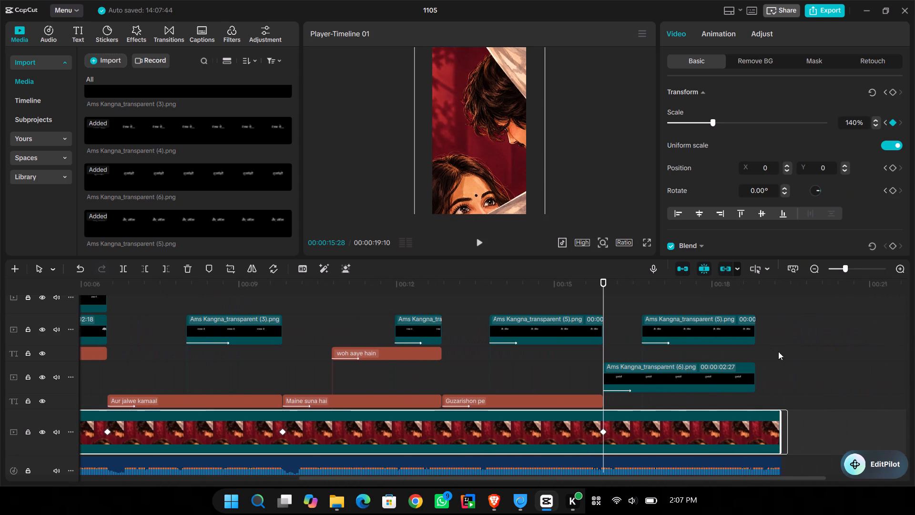
click(781, 342)
drag(781, 342, 776, 343)
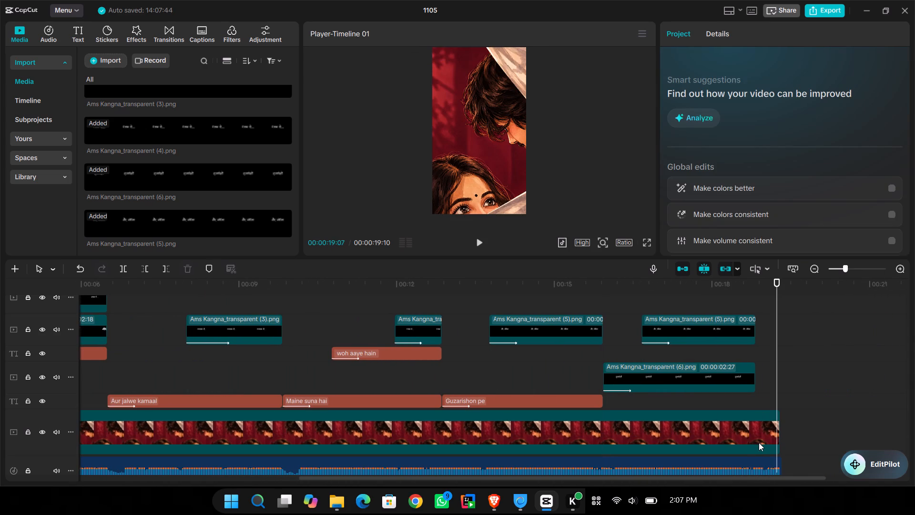
click(759, 443)
triple_click(873, 125)
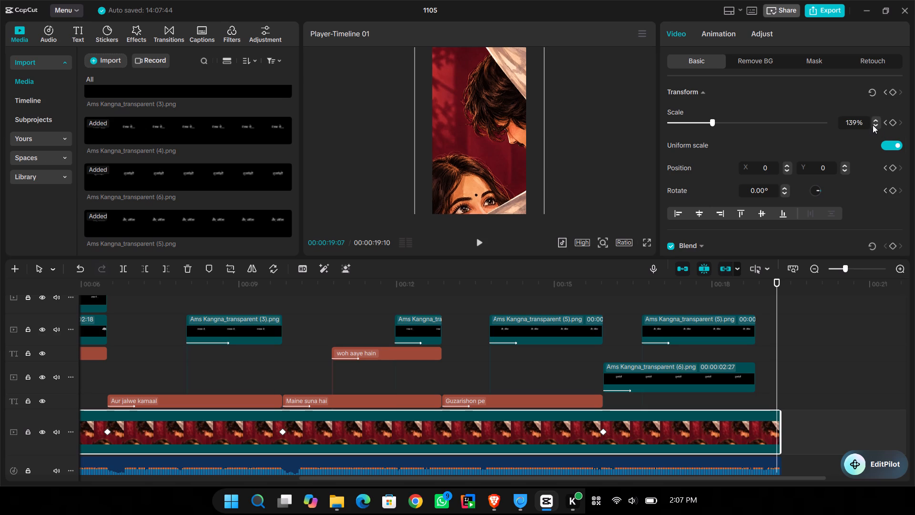
triple_click(873, 125)
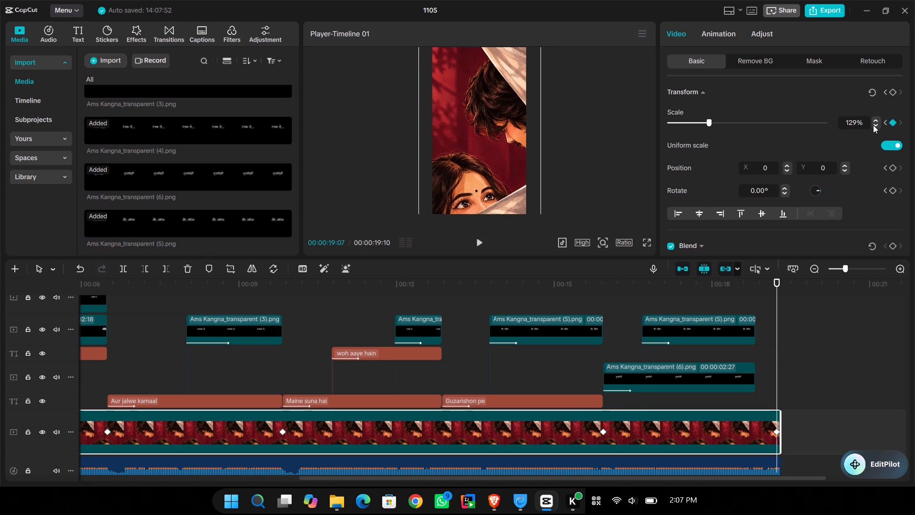
triple_click(873, 125)
triple_click(873, 125)
triple_click(873, 125)
triple_click(873, 125)
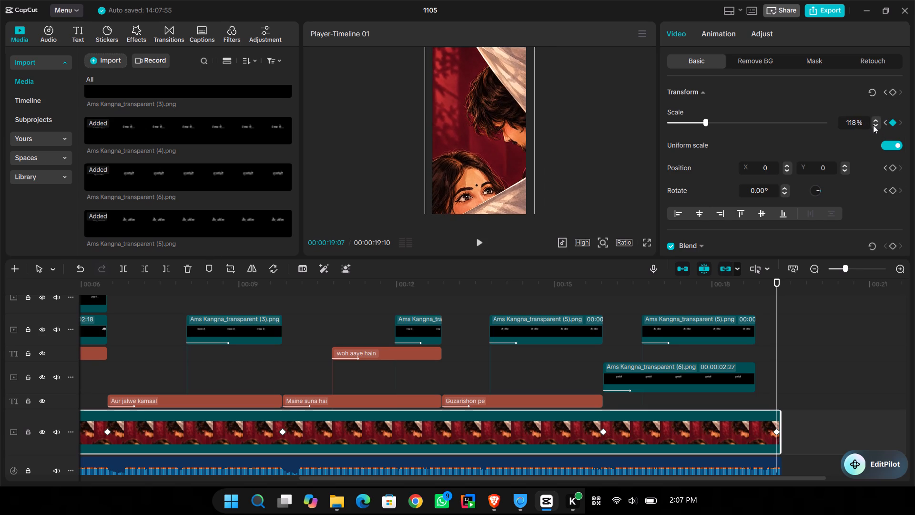
triple_click(873, 125)
double_click(873, 125)
click(873, 125)
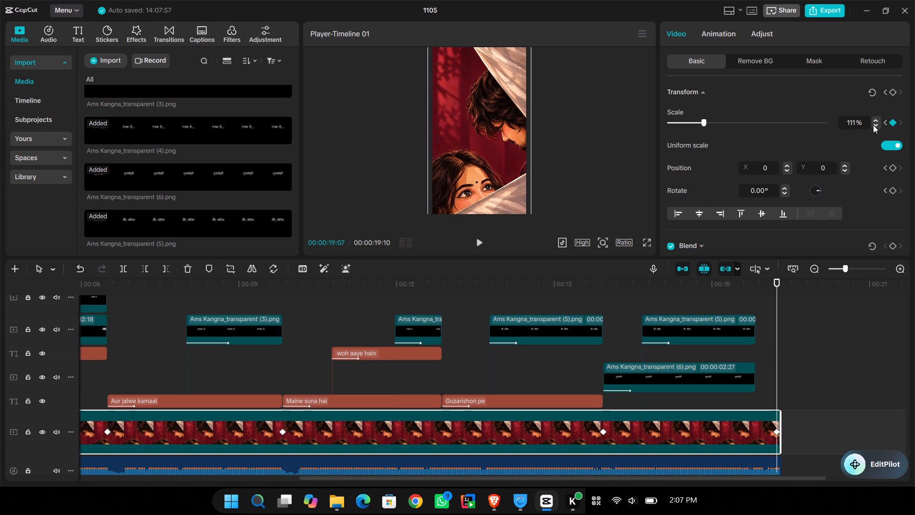
click(873, 125)
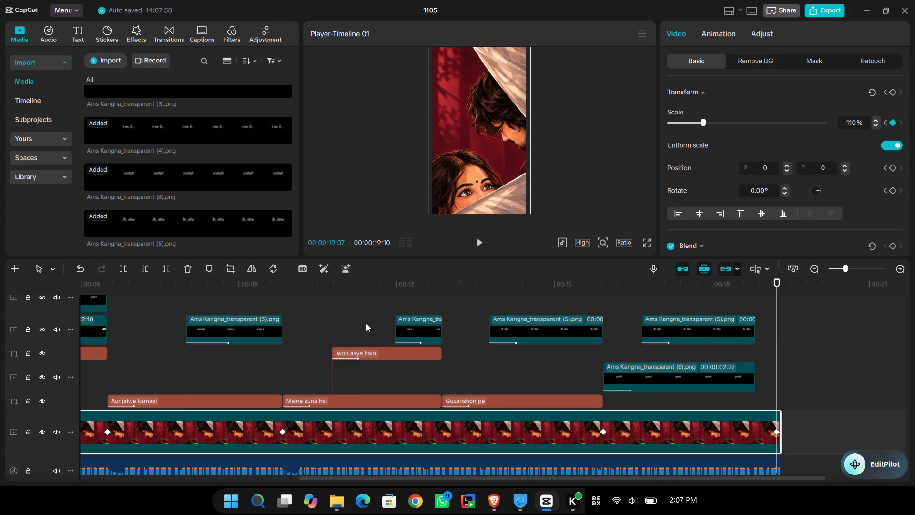
Play the whole video full screen from the beginning to check the background zoom.
click(366, 323)
drag(366, 323, 2, 278)
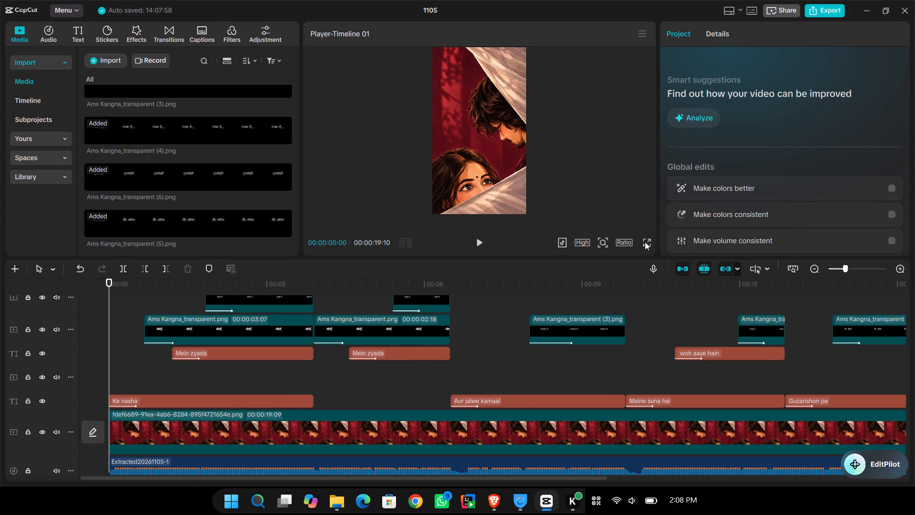
click(645, 242)
key(space)
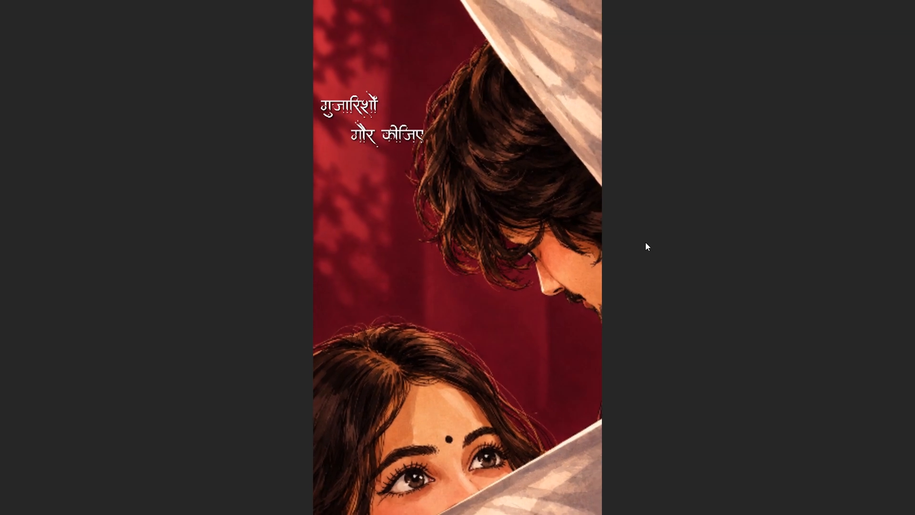
key(space)
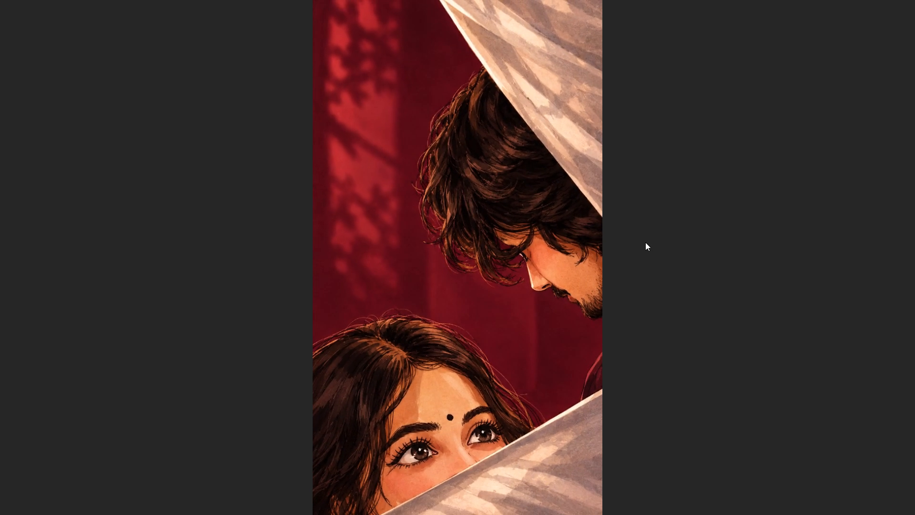
click(638, 201)
click(624, 462)
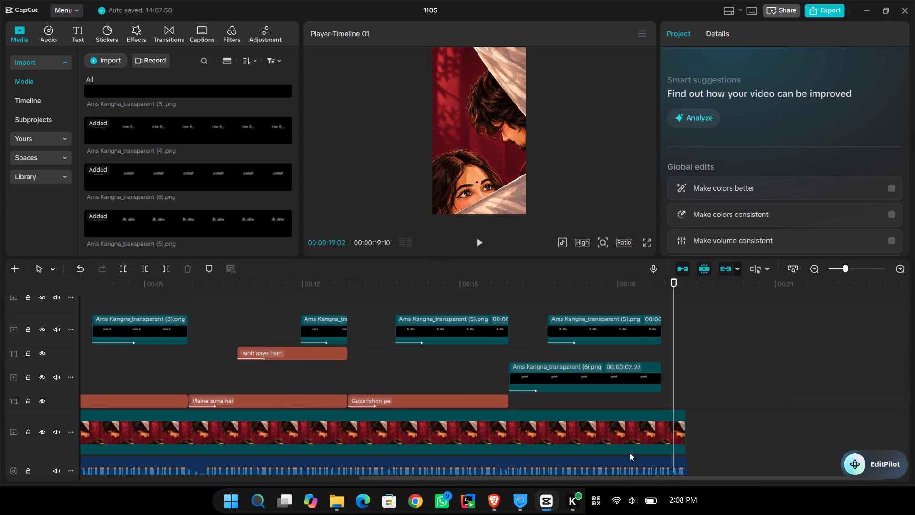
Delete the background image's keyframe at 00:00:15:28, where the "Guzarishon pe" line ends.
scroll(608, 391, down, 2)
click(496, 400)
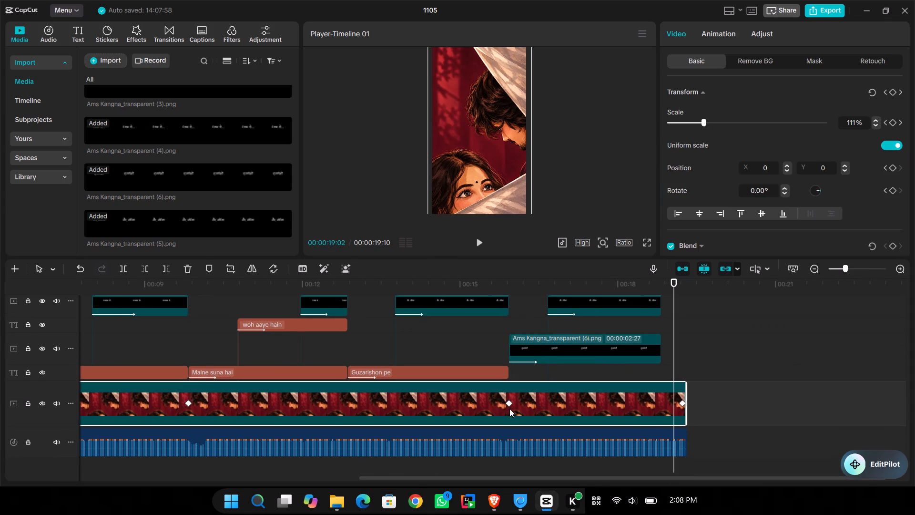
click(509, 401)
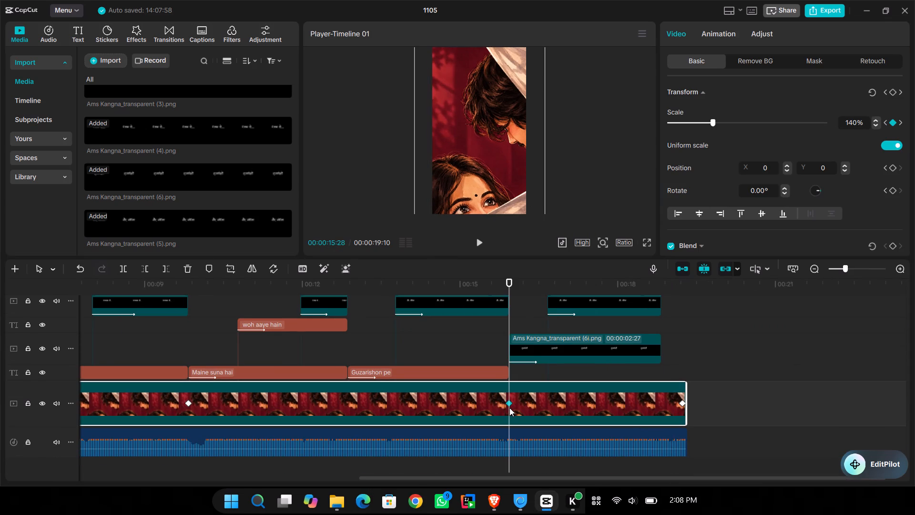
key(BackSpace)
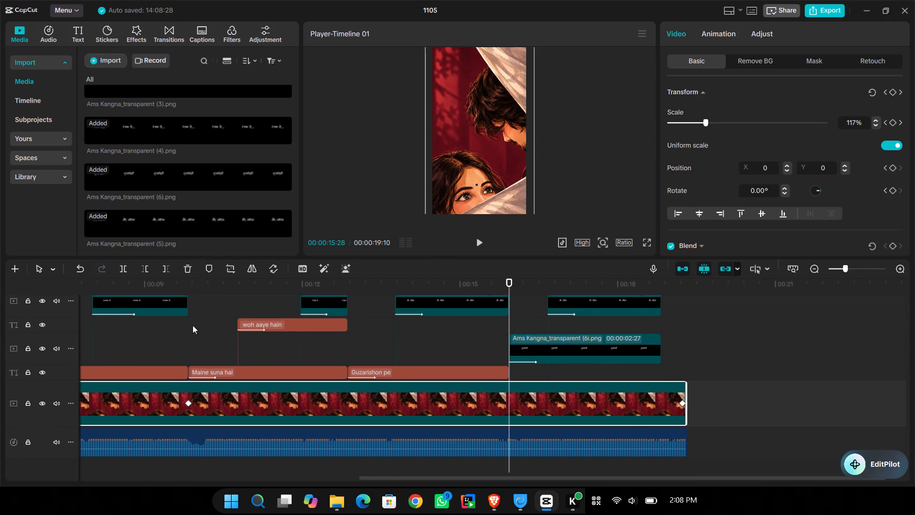
Play the video from the start of the "Maine suna hai" line to check the zoom, and return to the timeline's start.
click(192, 325)
key(space)
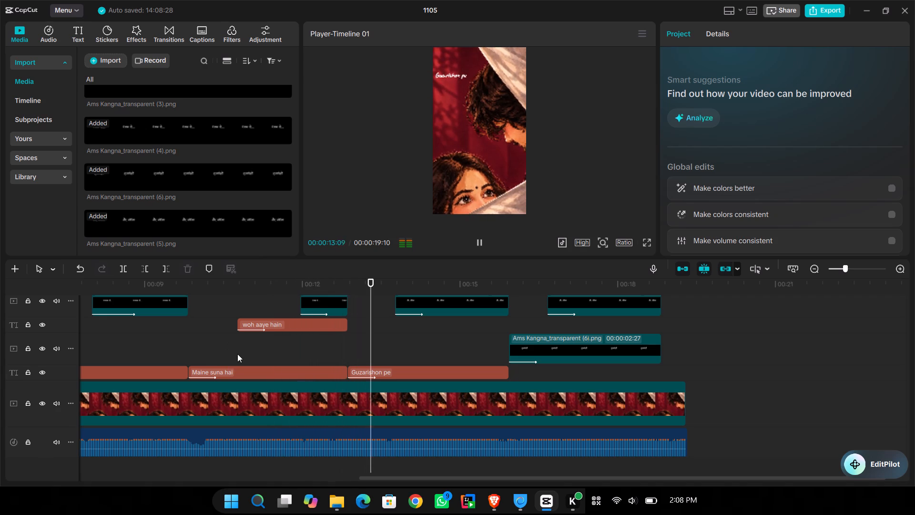
drag(228, 354, 224, 352)
drag(198, 339, 208, 336)
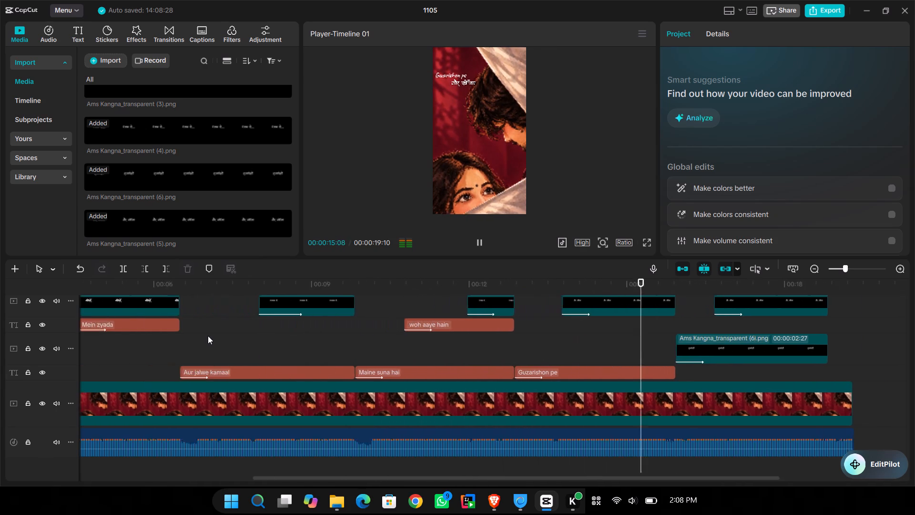
drag(208, 336, 208, 335)
click(211, 334)
click(214, 333)
drag(213, 333, 0, 329)
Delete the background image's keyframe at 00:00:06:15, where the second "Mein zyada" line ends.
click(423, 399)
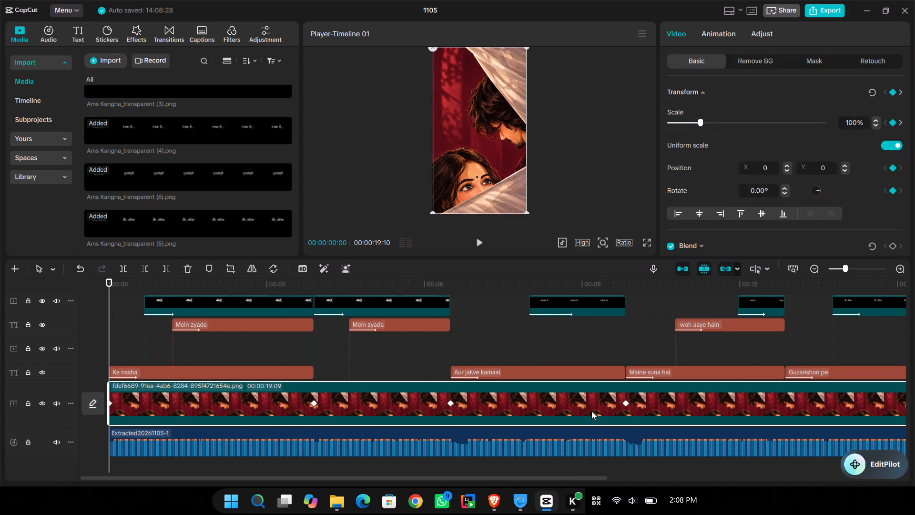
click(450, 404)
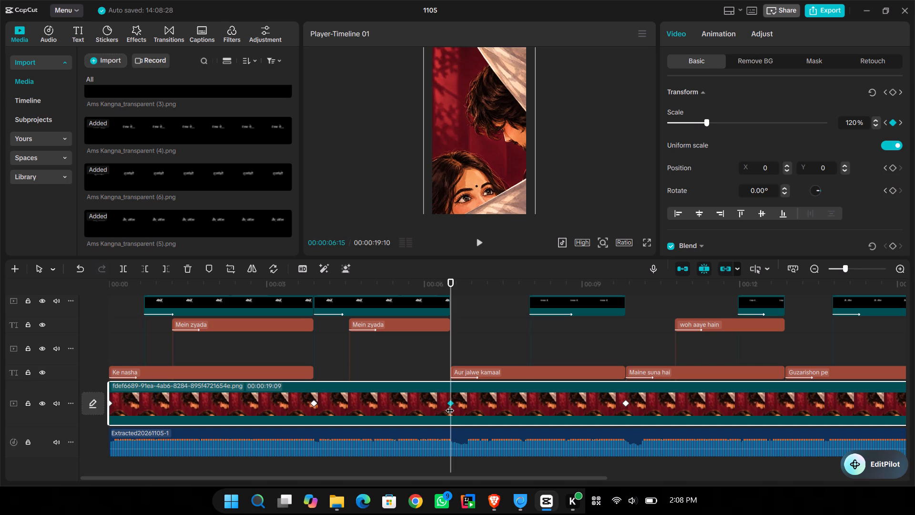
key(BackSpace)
Move the background image's 140% scale keyframe at 00:00:03:27 to the start of the "Aur jalwe kamaal" line.
click(321, 336)
drag(321, 336, 0, 302)
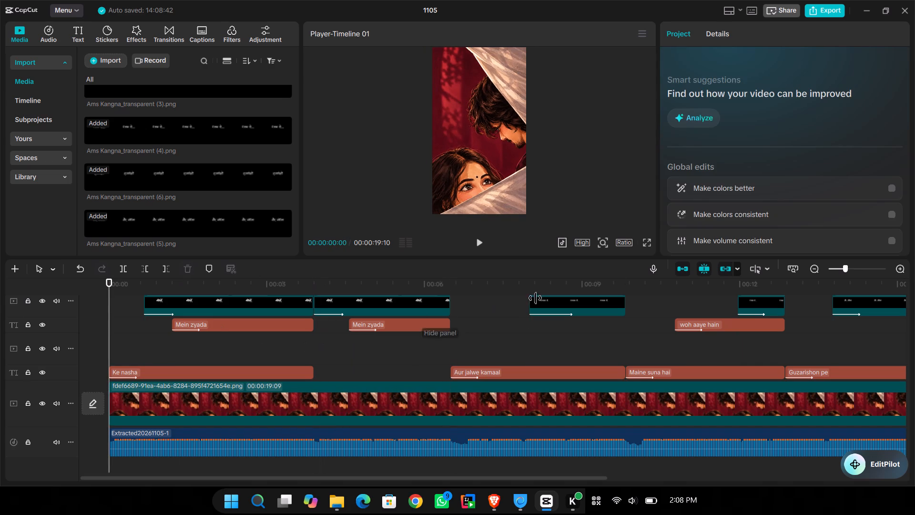
click(334, 395)
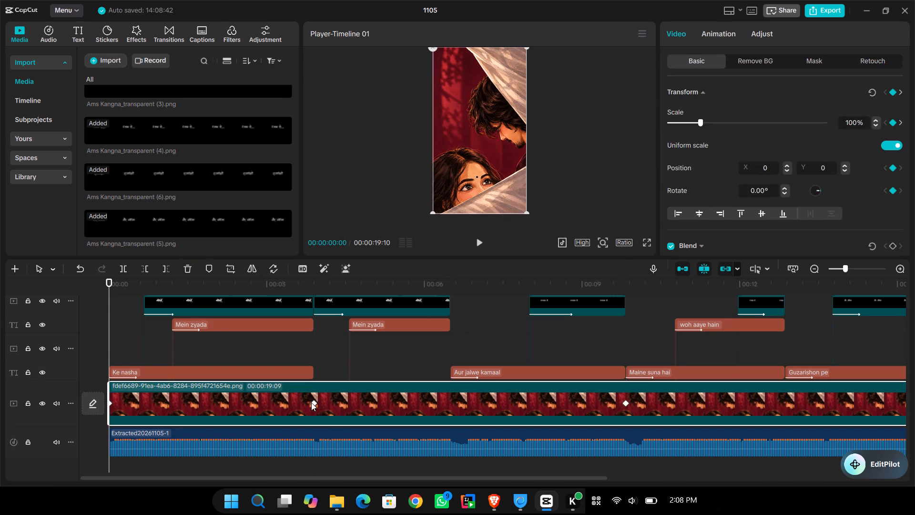
drag(312, 402, 422, 416)
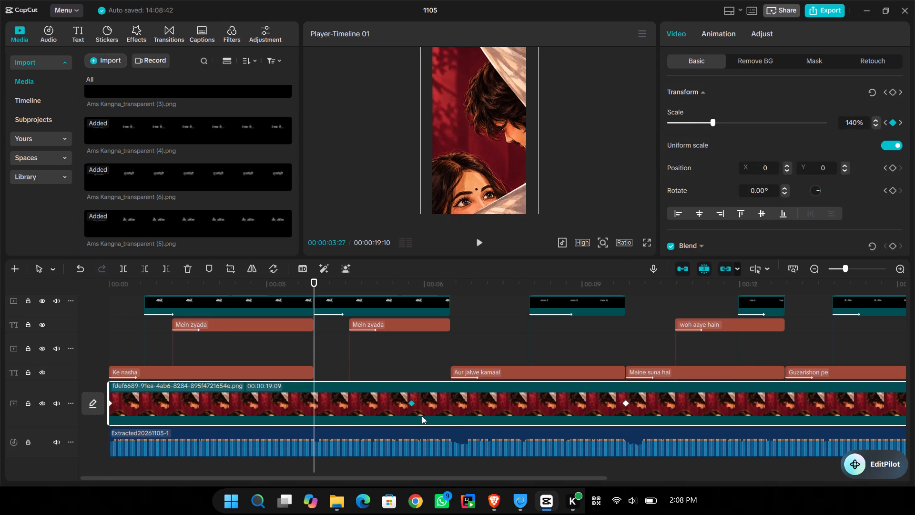
drag(422, 416, 454, 417)
Play the video full screen from near the beginning to check the background zoom, and exit full screen.
click(241, 341)
drag(241, 341, 0, 308)
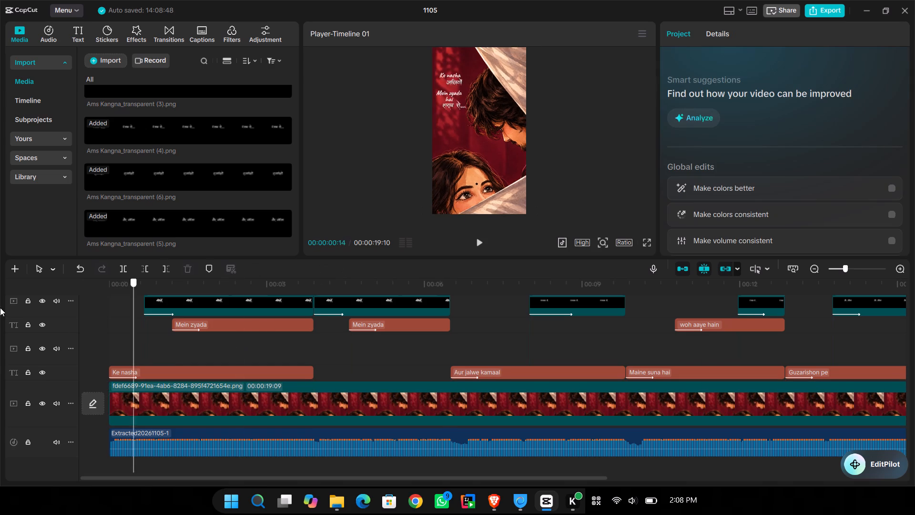
drag(0, 308, 0, 308)
click(644, 242)
key(space)
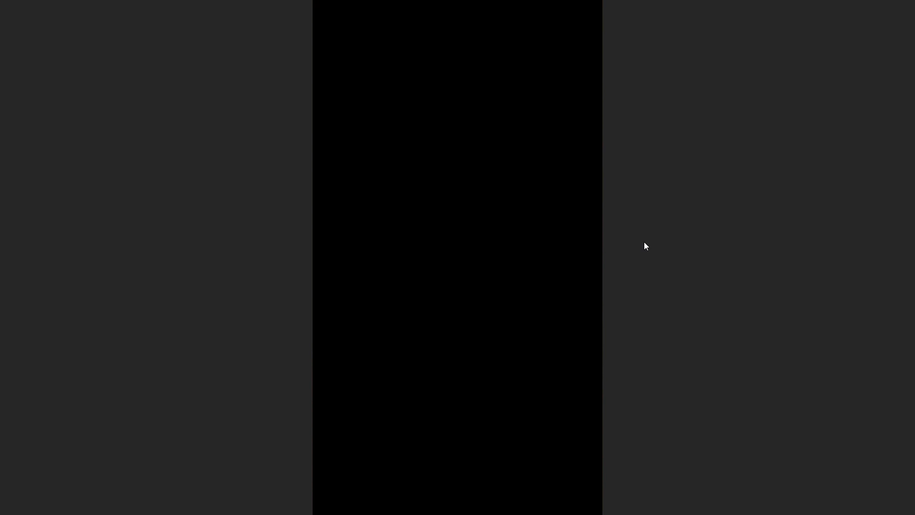
click(606, 267)
click(610, 463)
Move the "Aur jalwe kamaal" text at 00:00:07:03 straight down to mid-frame, between the man's and the woman's heads.
click(197, 309)
drag(197, 309, 110, 328)
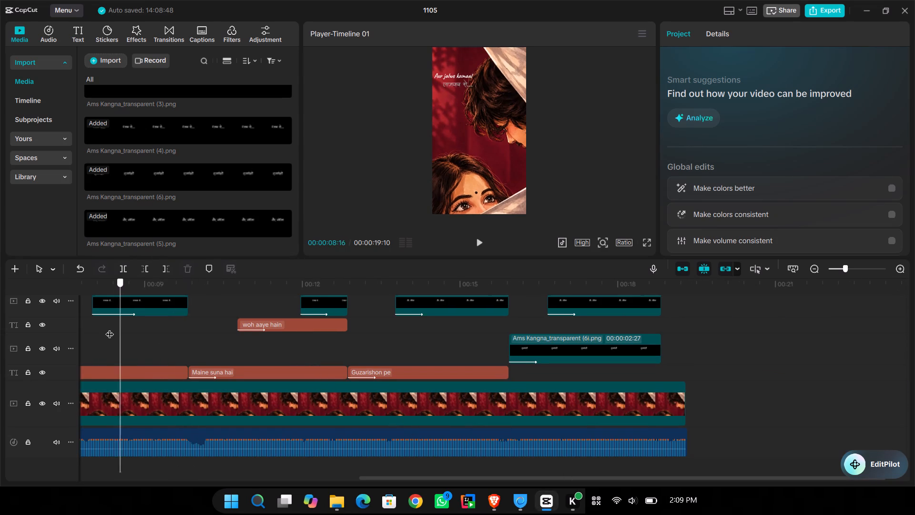
drag(110, 328, 145, 350)
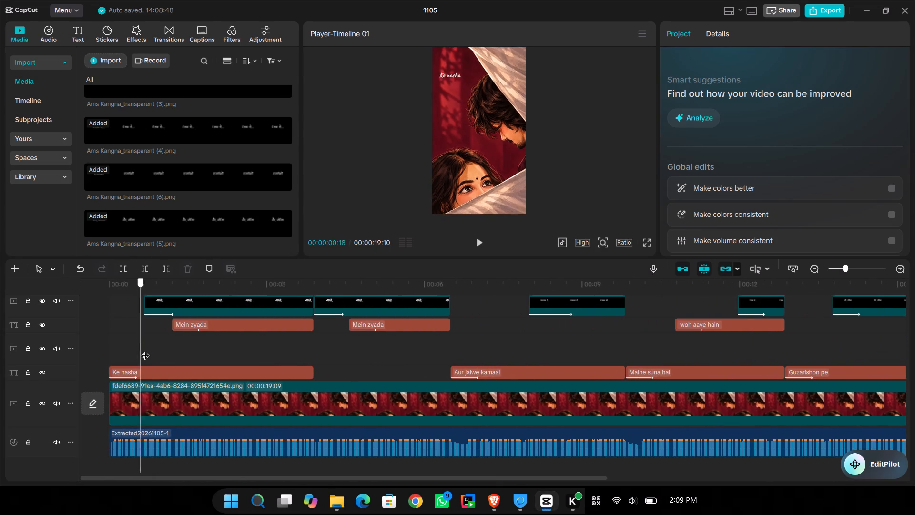
drag(145, 350, 355, 389)
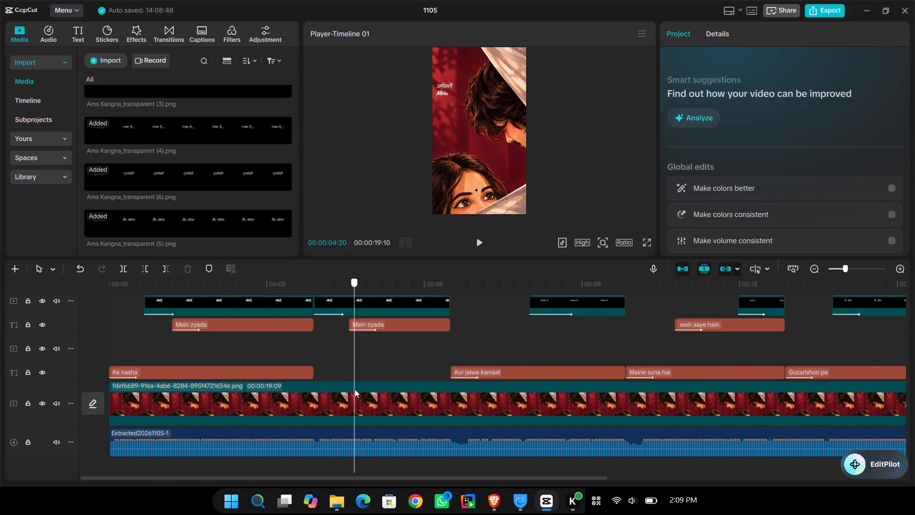
drag(355, 389, 471, 423)
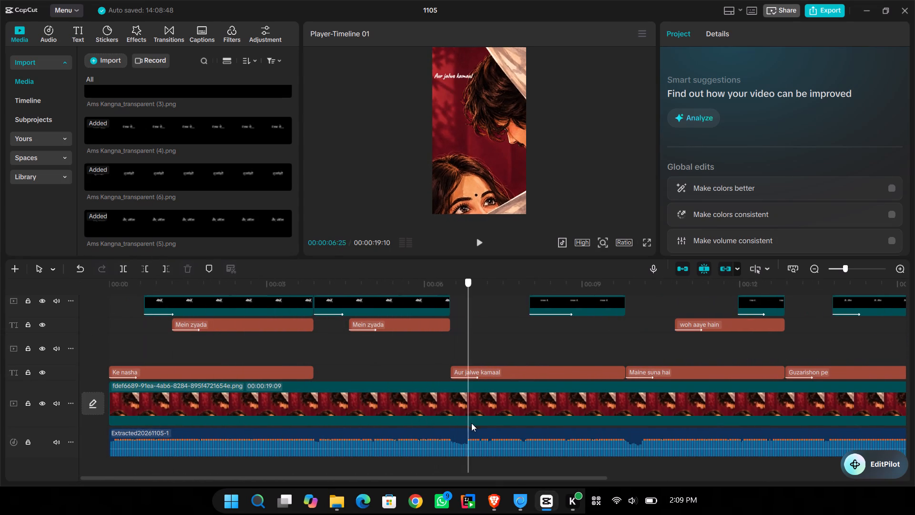
drag(471, 423, 482, 423)
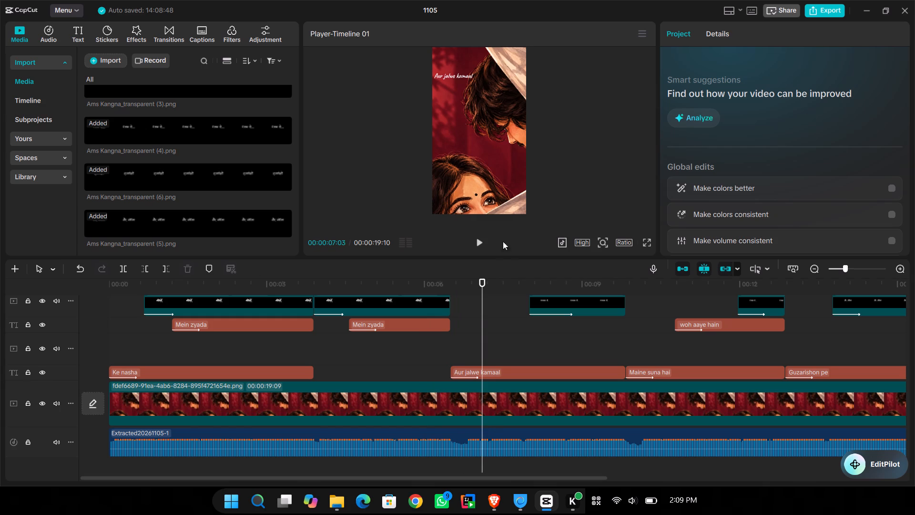
click(455, 73)
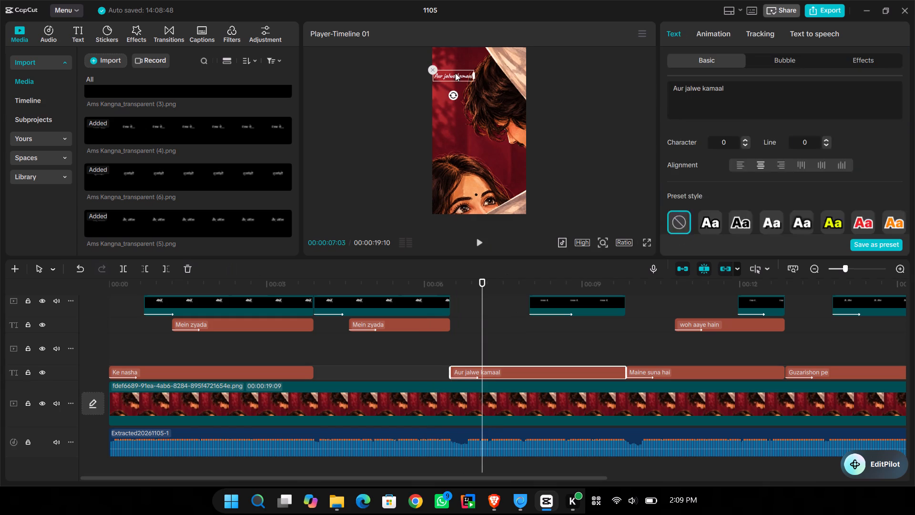
drag(455, 73, 455, 130)
click(494, 312)
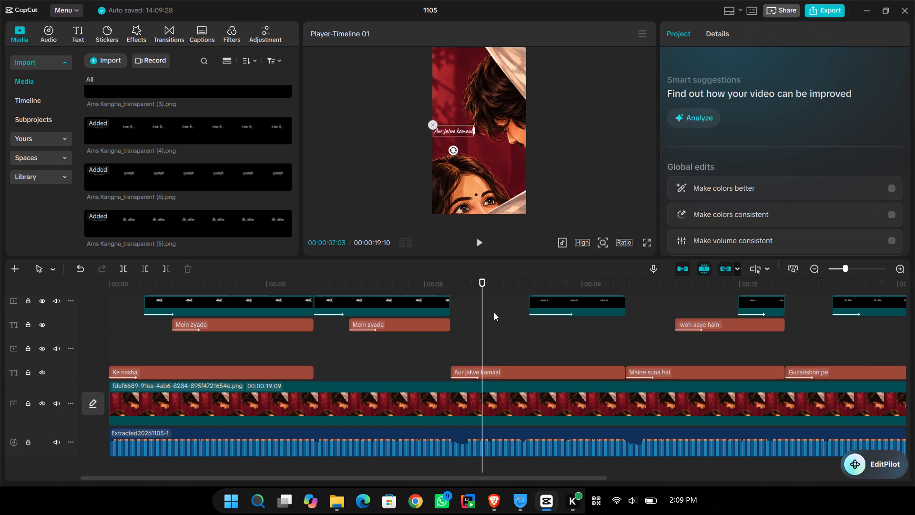
Move the Hindi lyric image of the "Aur jalwe kamaal" line to X 0, Y -398, just below that text.
key(space)
key(space)
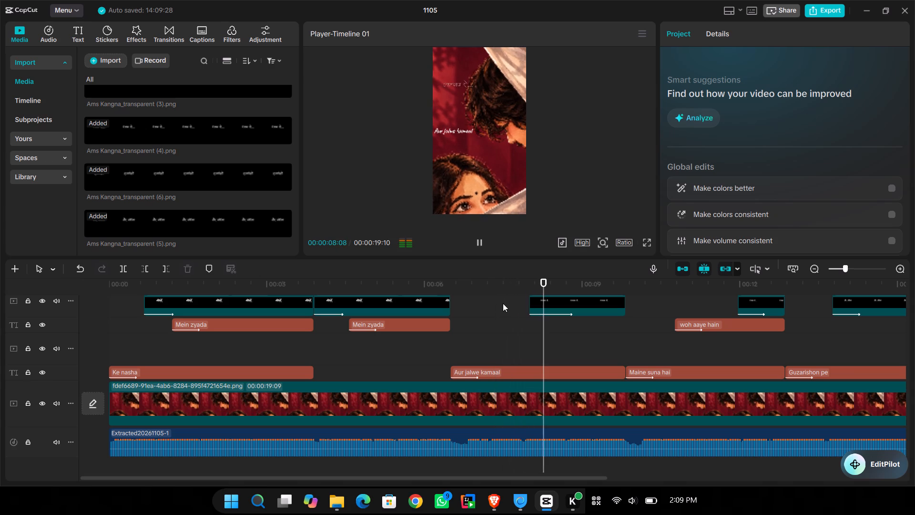
drag(454, 80, 474, 137)
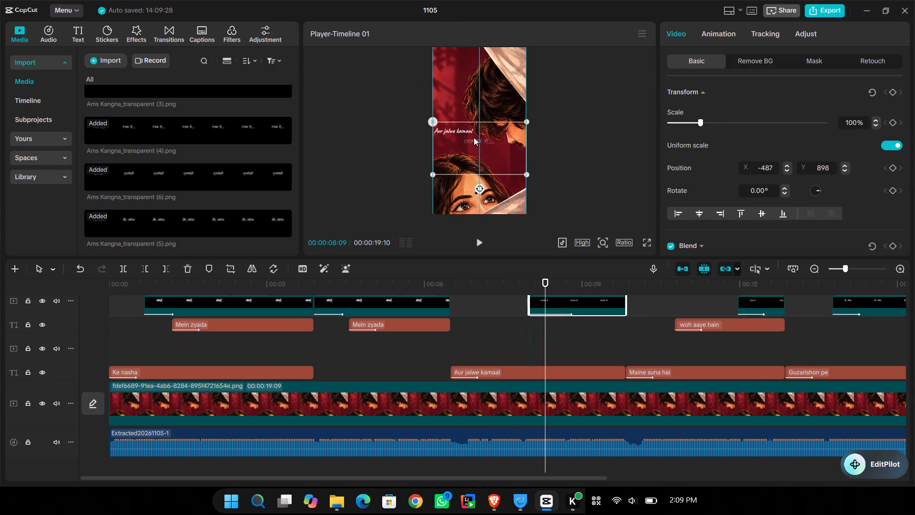
drag(474, 137, 472, 137)
Play the "Aur jalwe kamaal" section, including a full-screen view, to check the repositioned lyrics up to the "Maine suna hai" line.
key(space)
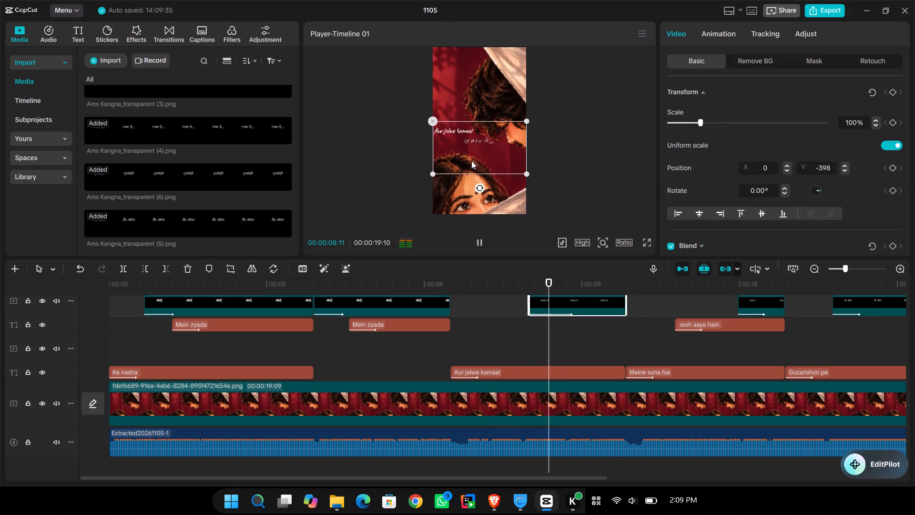
click(492, 293)
key(space)
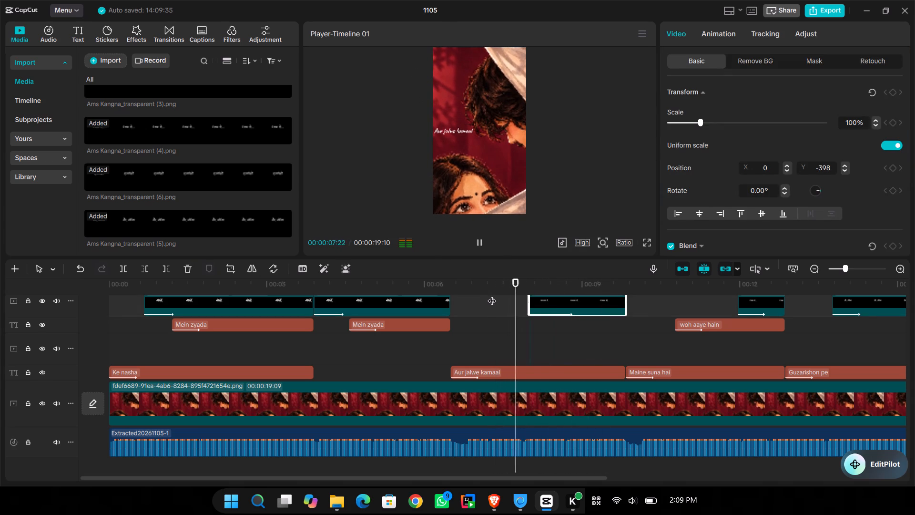
click(378, 348)
key(space)
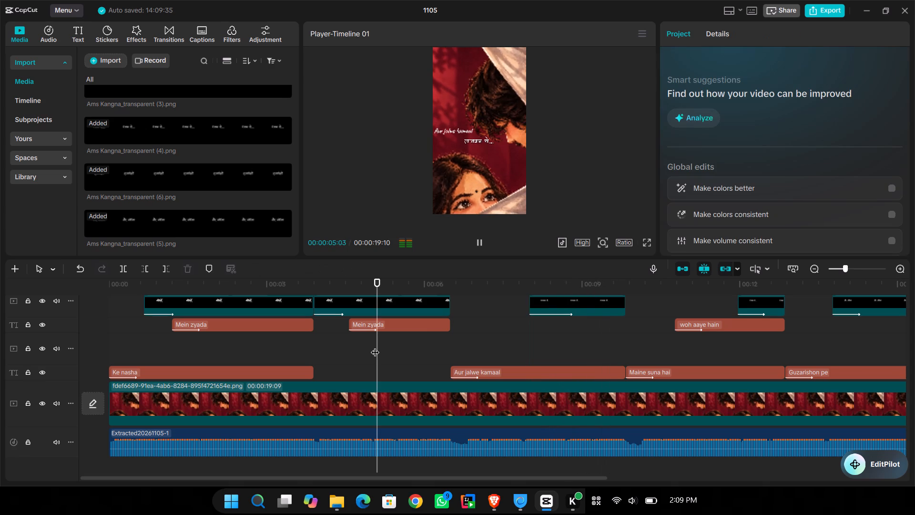
key(space)
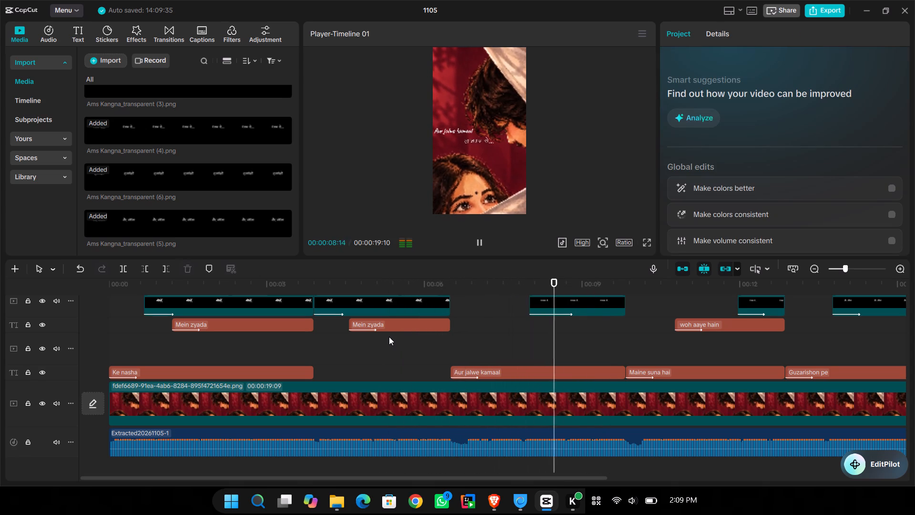
key(space)
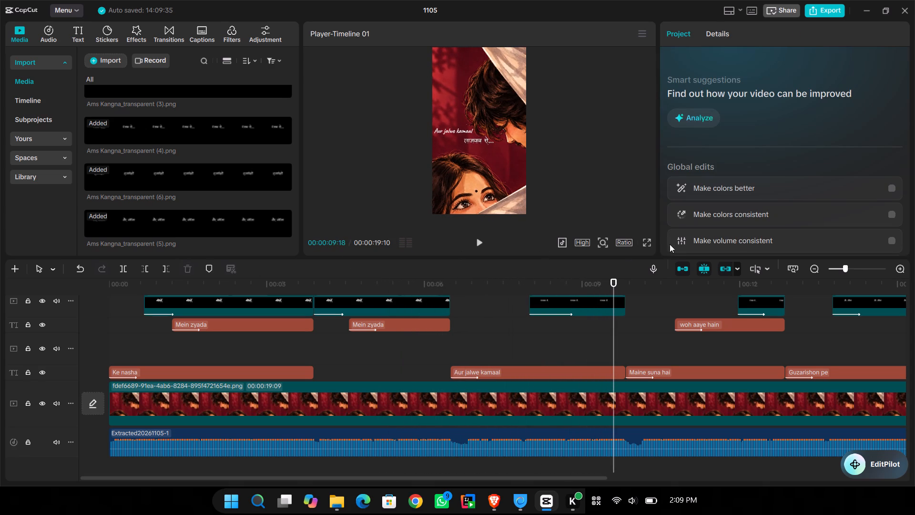
click(640, 240)
click(644, 245)
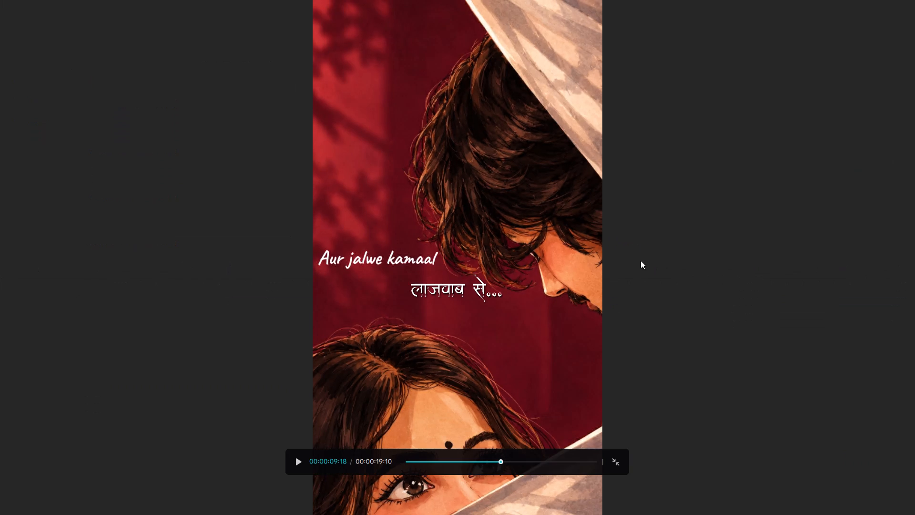
key(space)
key(space)
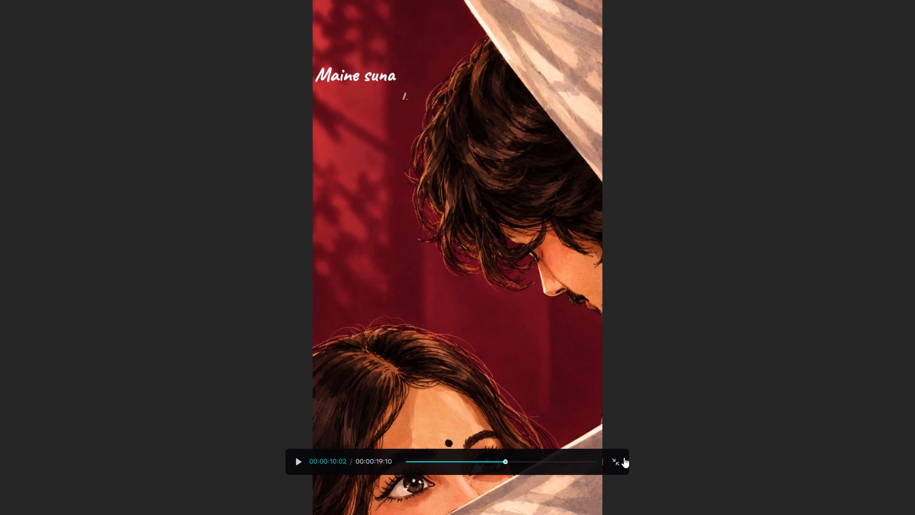
click(624, 457)
Move the "Maine suna hai" text at 00:00:10:13 down to mid-frame, keeping it along the frame's left edge.
key(space)
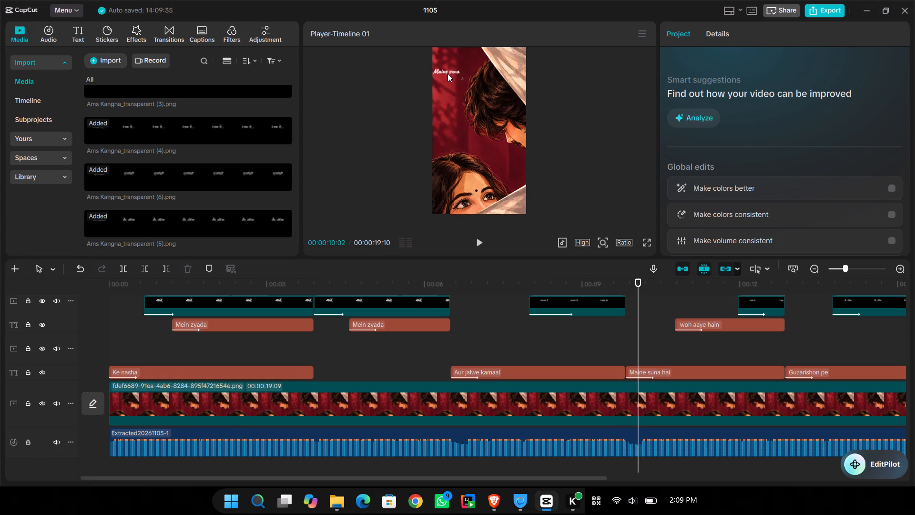
key(space)
drag(450, 70, 450, 90)
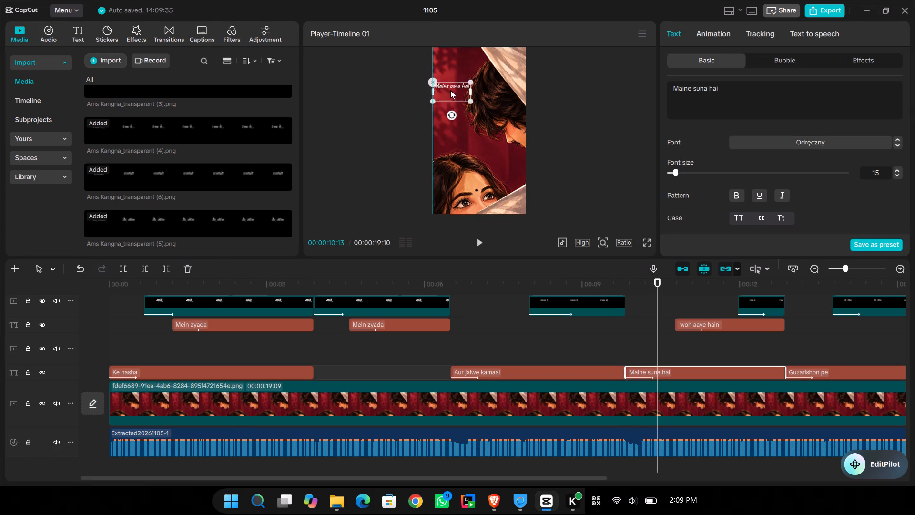
drag(450, 90, 449, 126)
Move the "woh aaye hain" text at 00:00:11:07 down to directly beneath "Maine suna hai", along the frame's left edge.
key(space)
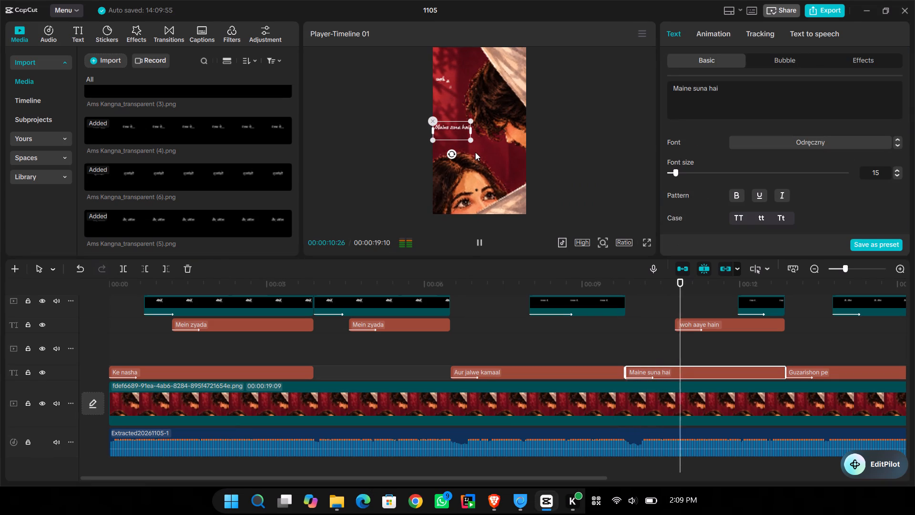
key(space)
drag(458, 80, 463, 136)
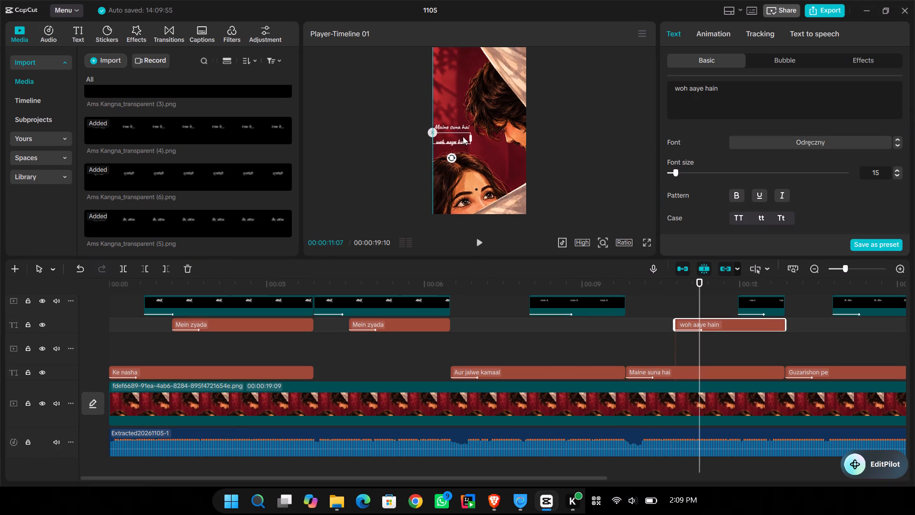
drag(463, 136, 460, 134)
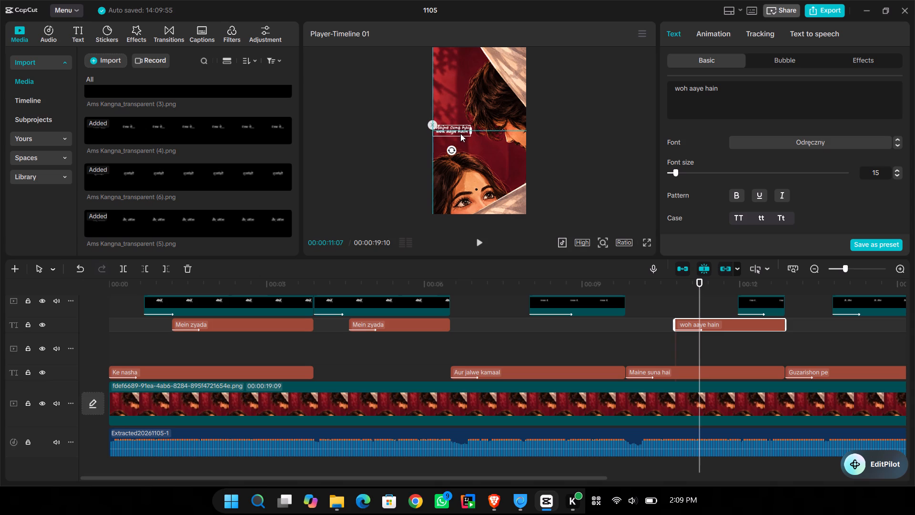
drag(460, 134, 459, 134)
click(446, 99)
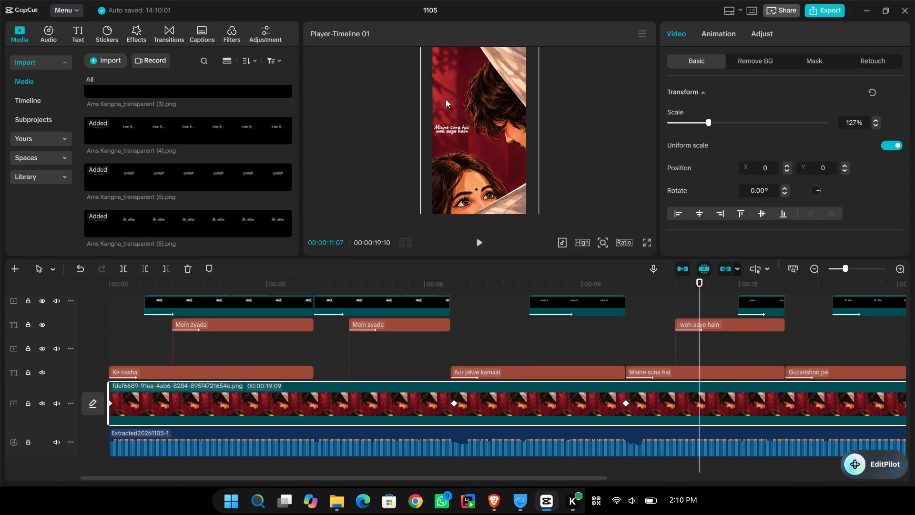
Move the Hindi lyric image at 00:00:12:09 to X -164, Y -329, just below the "woh aaye hain" text.
key(space)
key(space)
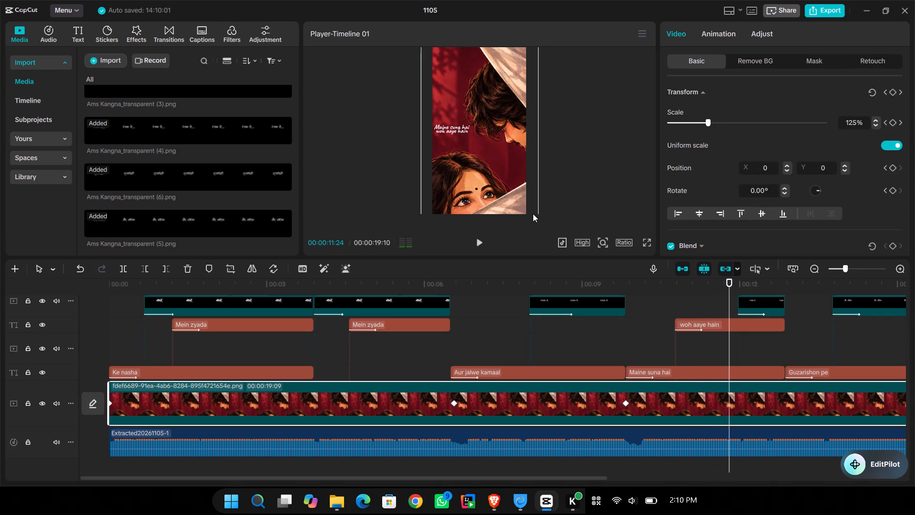
key(space)
key(space)
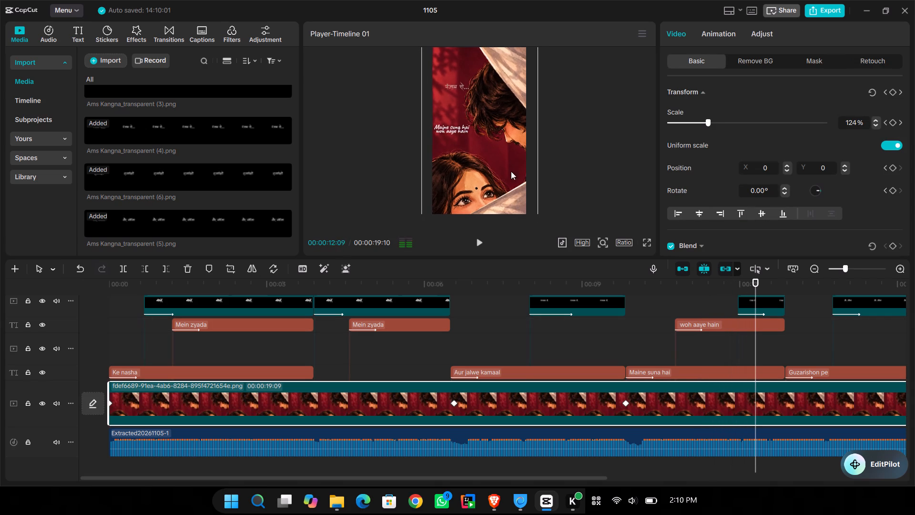
drag(450, 85, 455, 102)
key(ctrl+z)
click(750, 308)
drag(471, 87, 487, 126)
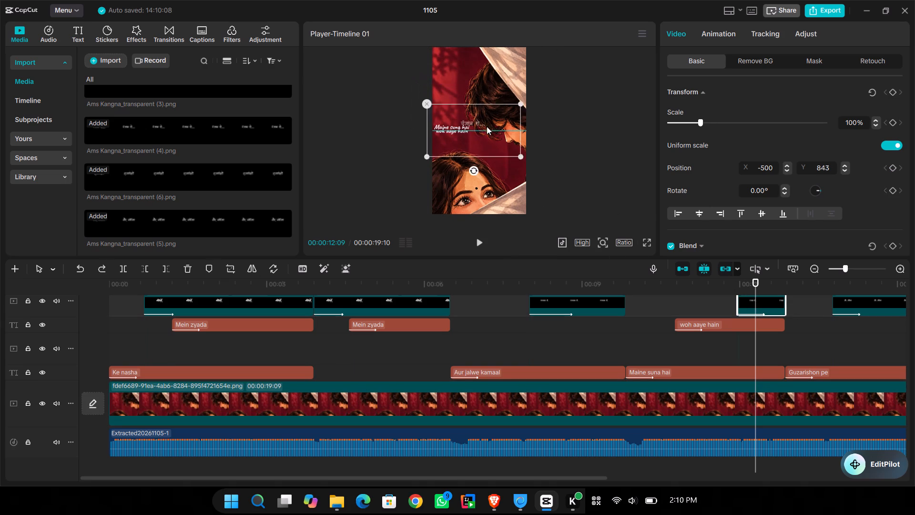
drag(487, 126, 486, 141)
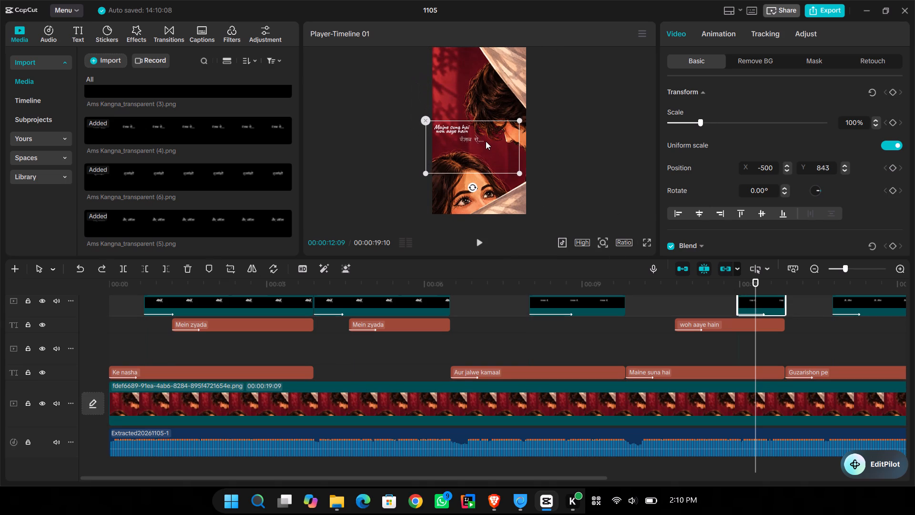
drag(486, 141, 486, 139)
Move the "Guzarishon pe" text at 00:00:14:08 down to mid-frame, keeping it along the frame's left edge.
key(space)
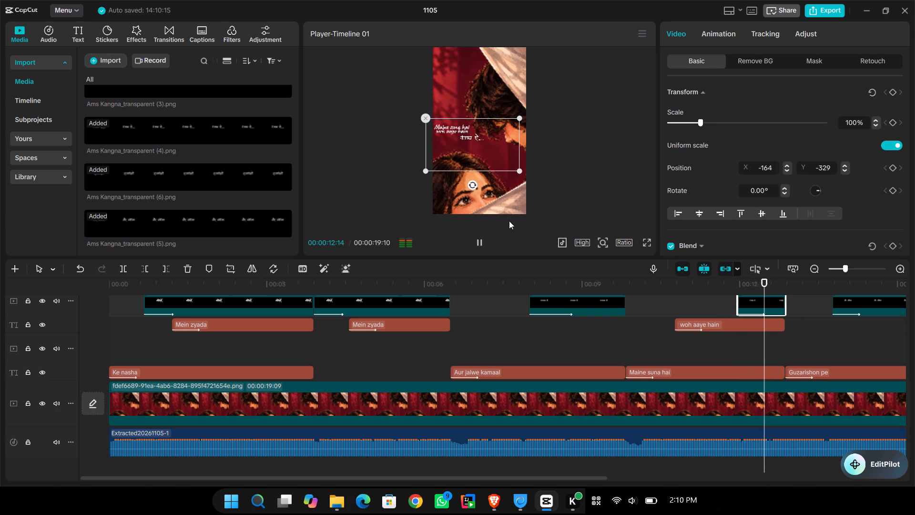
key(space)
key(space)
key(space)
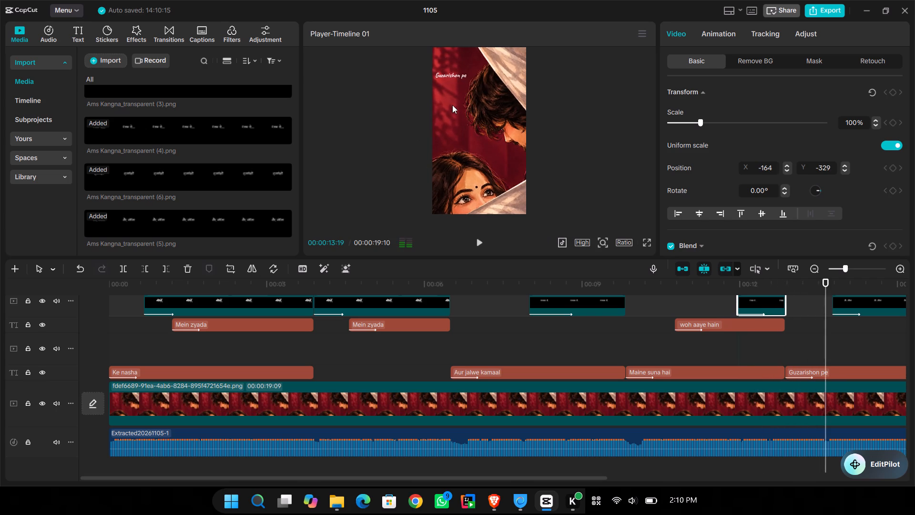
key(space)
key(space)
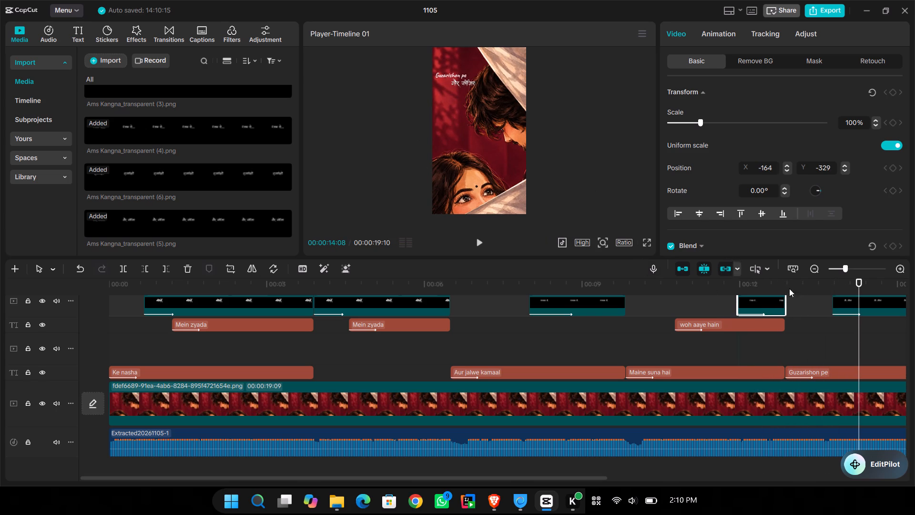
click(843, 371)
drag(438, 72, 438, 80)
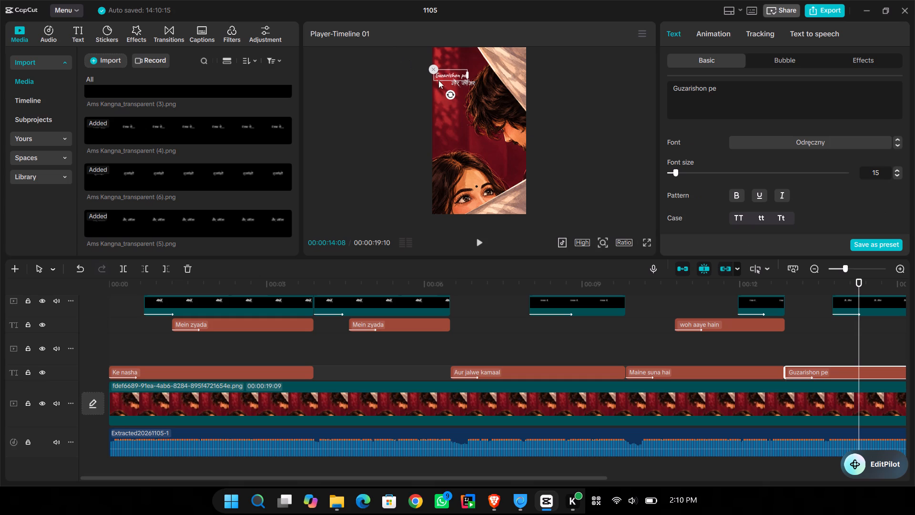
drag(438, 80, 443, 90)
drag(444, 74, 444, 121)
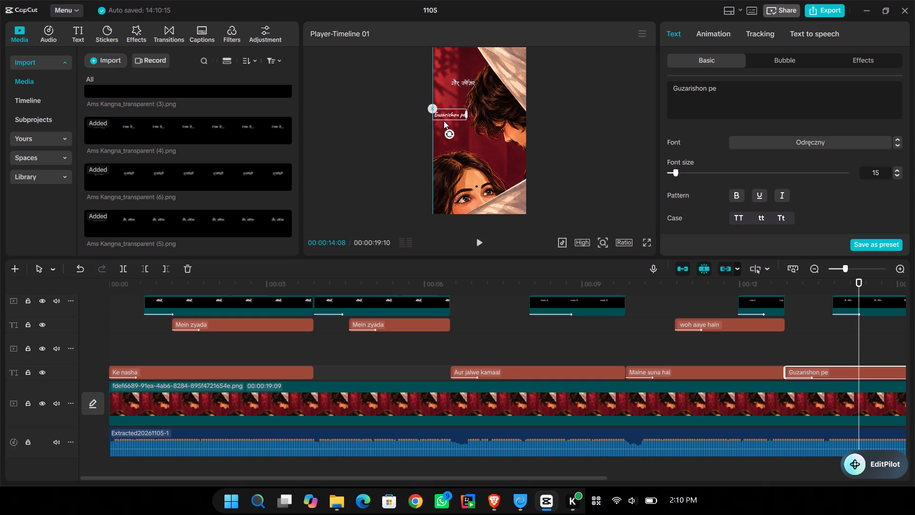
drag(444, 121, 441, 118)
drag(441, 118, 440, 118)
Move the Hindi lyric image at 00:00:14:08 down to just beneath the "Guzarishon pe" text, slightly indented from its start.
click(459, 82)
drag(459, 82, 461, 132)
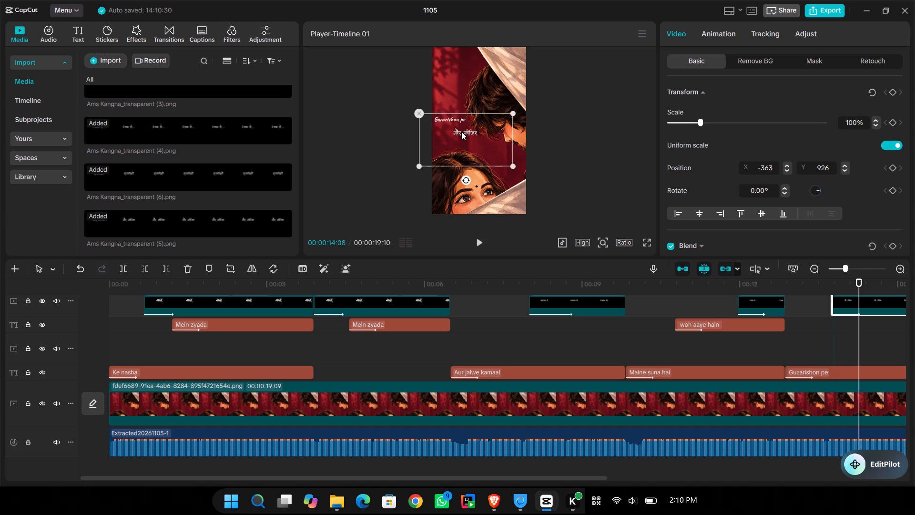
drag(461, 132, 453, 128)
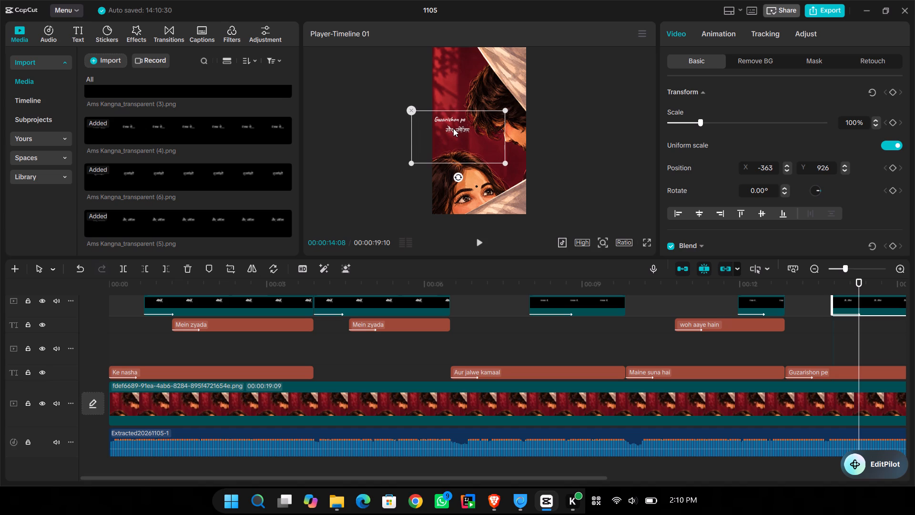
drag(453, 128, 454, 126)
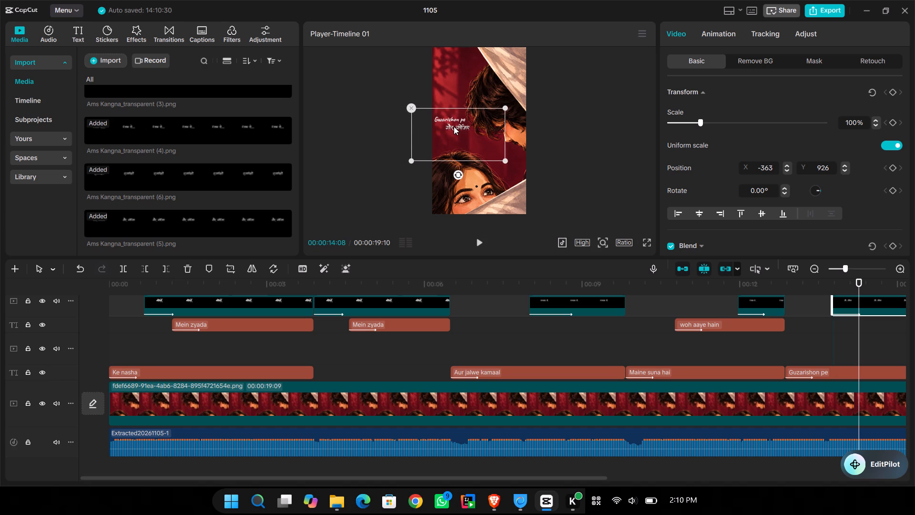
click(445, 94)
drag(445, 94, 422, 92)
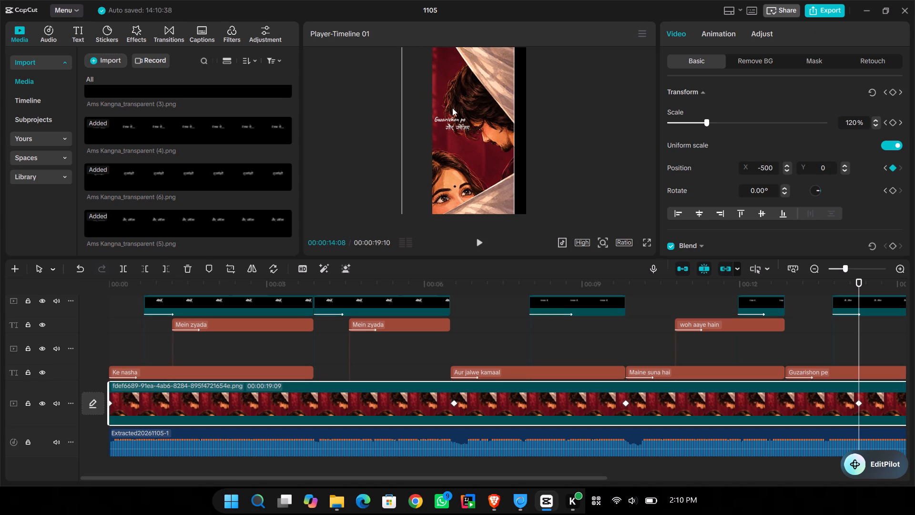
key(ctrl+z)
Play on from 00:00:14:08 to 00:00:17:06 to check the moved lyrics and reach the last two Hindi lyric images.
key(space)
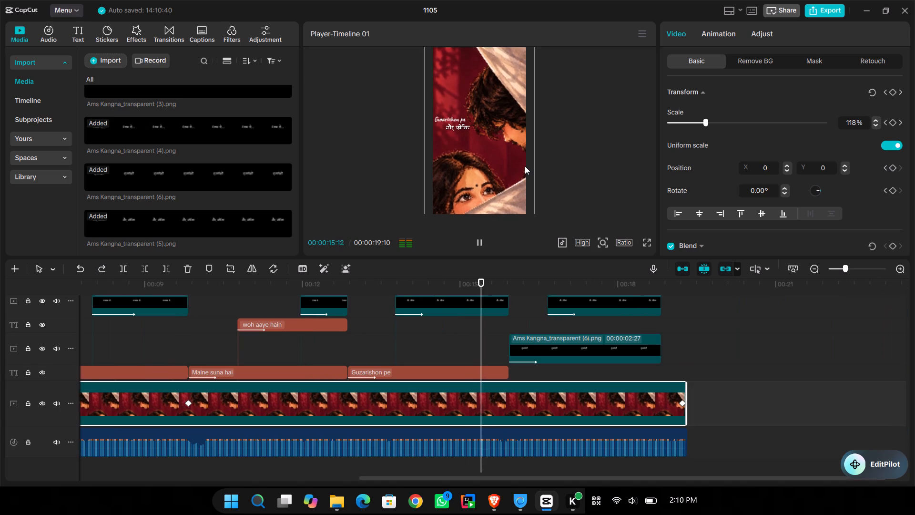
key(space)
key(space)
key(space)
key(space)
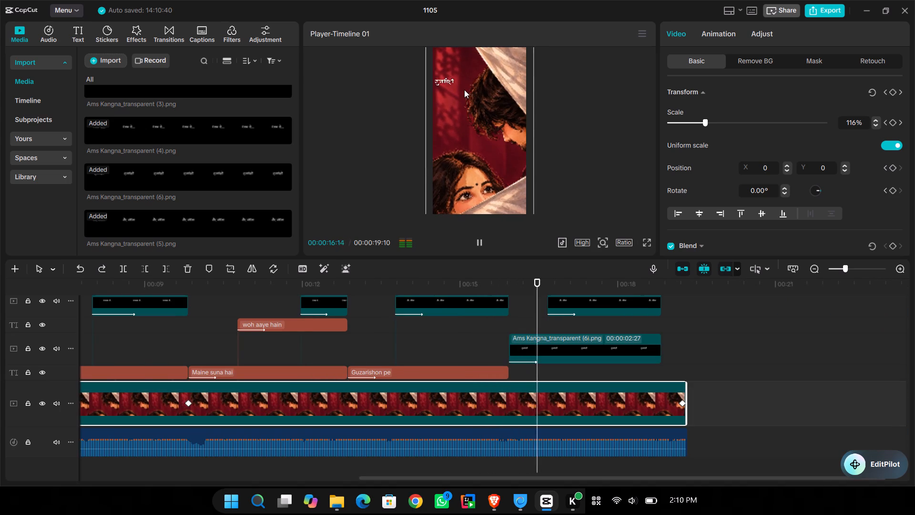
key(space)
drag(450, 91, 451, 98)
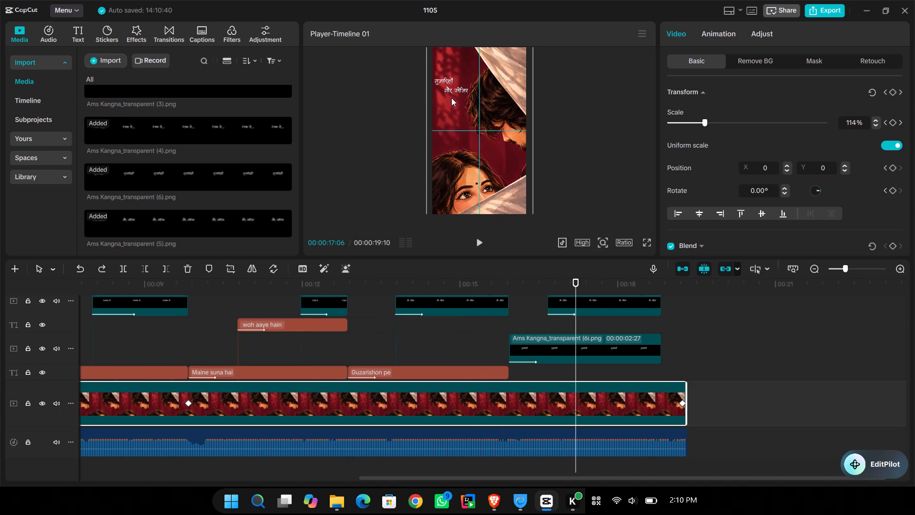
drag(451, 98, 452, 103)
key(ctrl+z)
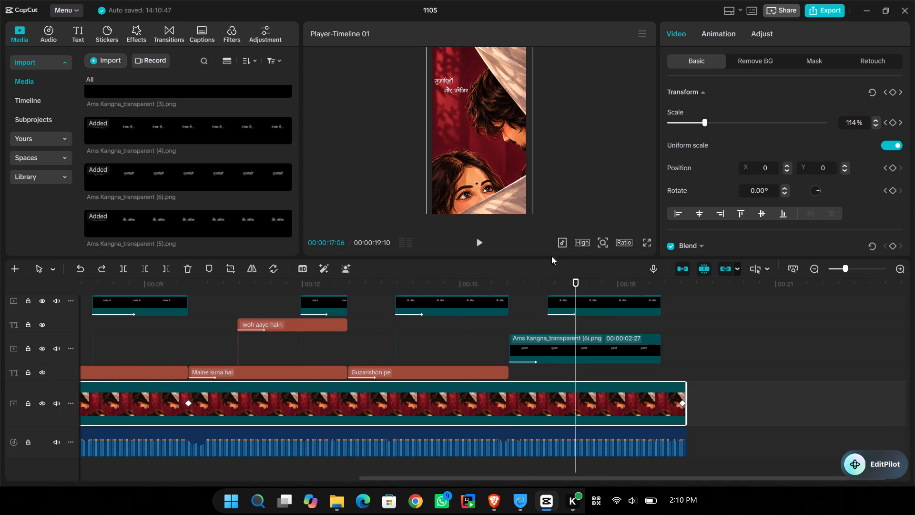
Move the upper Hindi lyric image, Ams Kangna_transparent (6).png, at 00:00:17:06 down to X -761, Y 103.
click(524, 352)
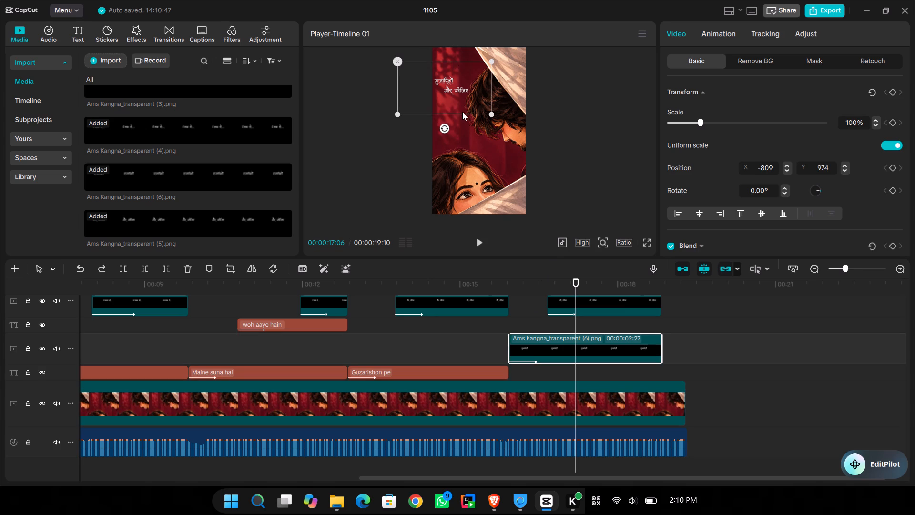
drag(462, 103, 463, 141)
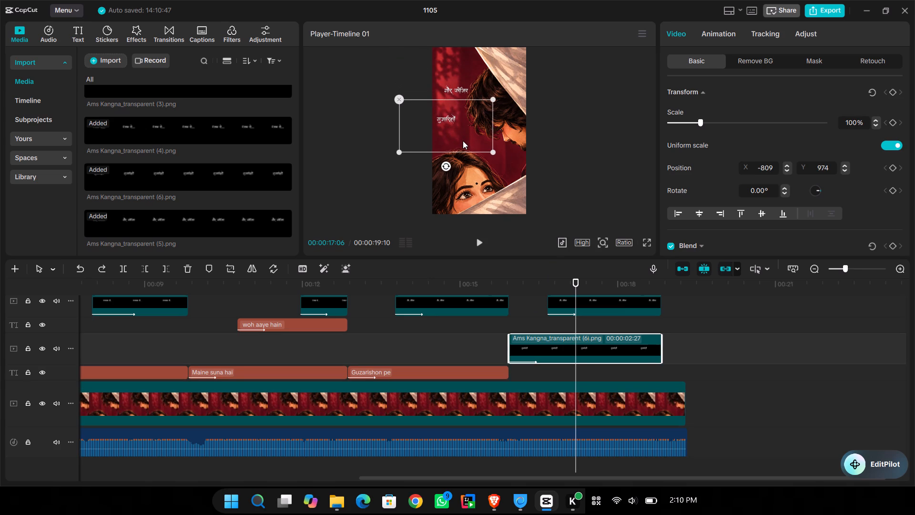
drag(463, 141, 464, 141)
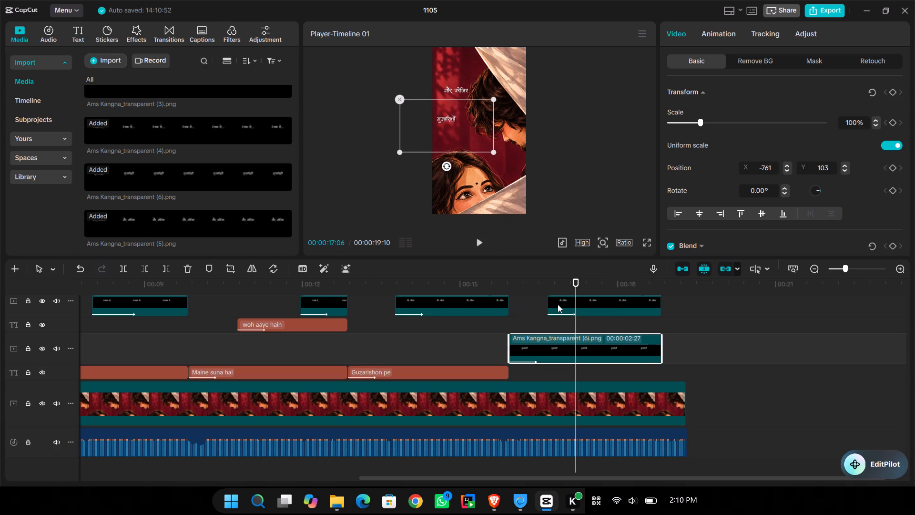
Move the second Hindi lyric image at 00:00:17:06 to X -487, Y -199, just below the first Hindi line.
click(561, 304)
drag(478, 111, 485, 154)
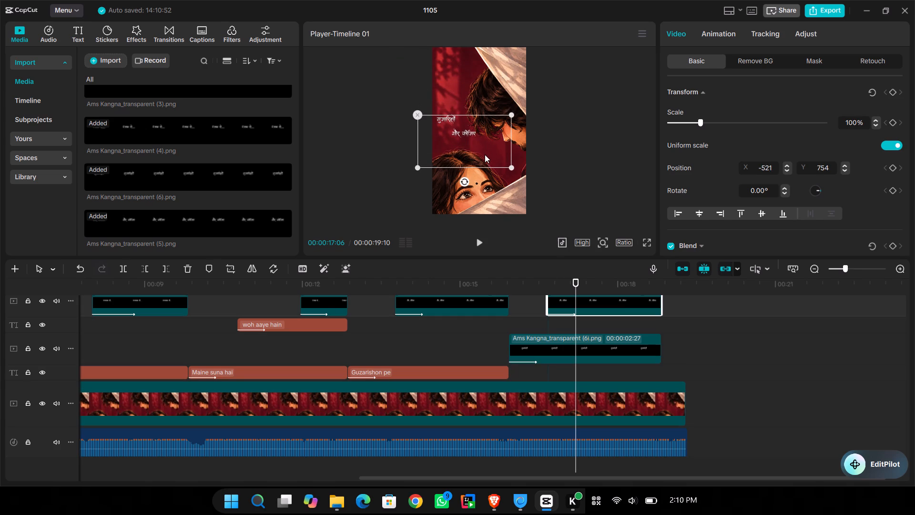
drag(485, 154, 478, 153)
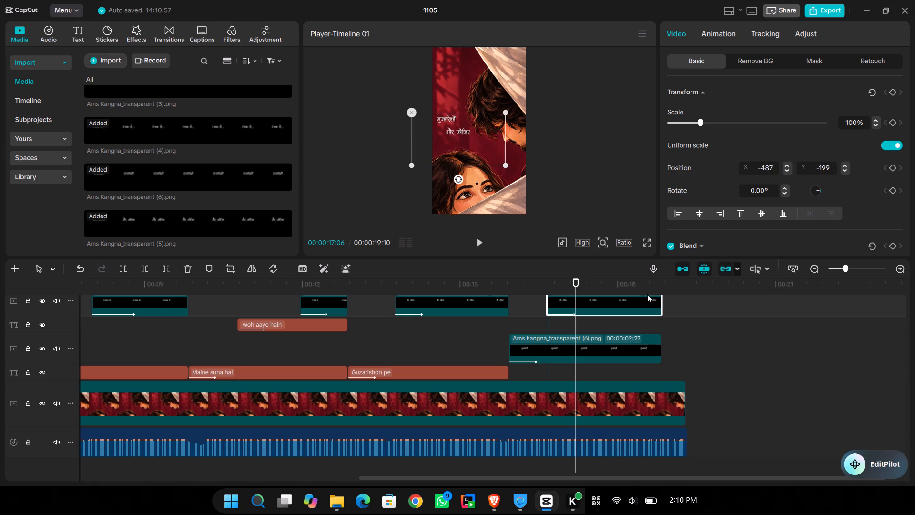